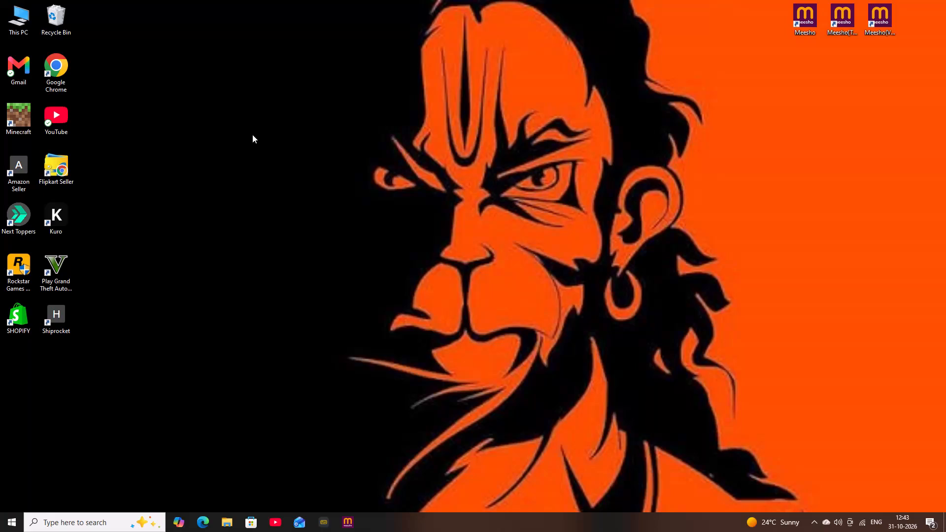
# Open Google Chrome from the desktop with the user's own browser profile.
pyautogui.doubleClick(53, 69)
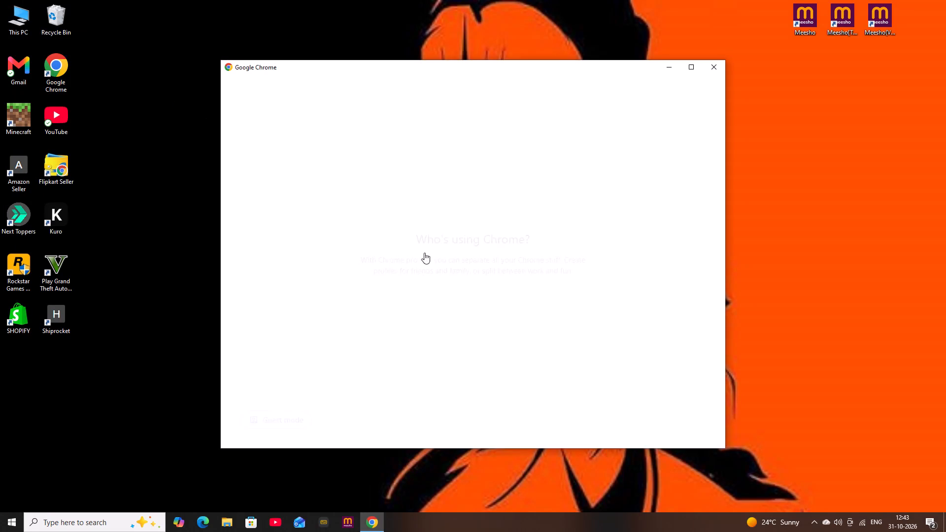
pyautogui.click(343, 248)
# Begin a Google search from the new tab page.
pyautogui.click(405, 211)
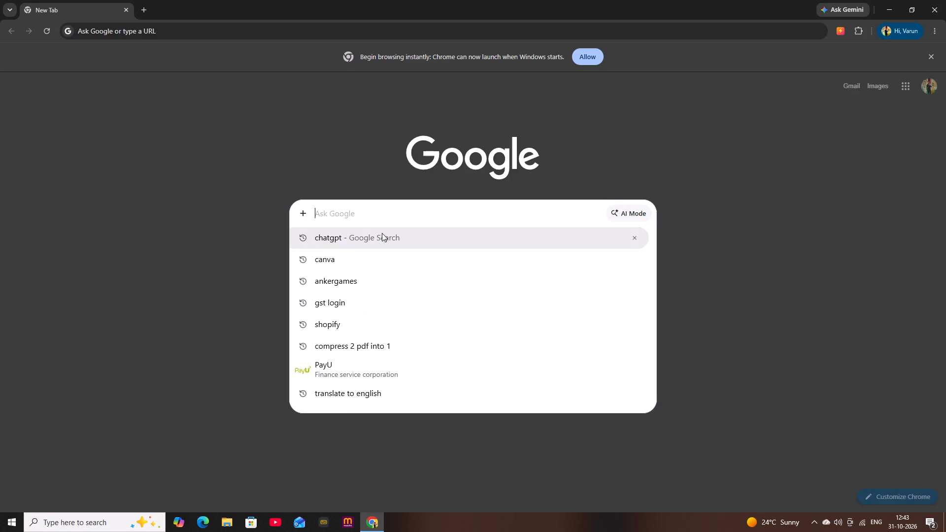
# Search Google for canva using the earlier search suggestion.
pyautogui.click(356, 262)
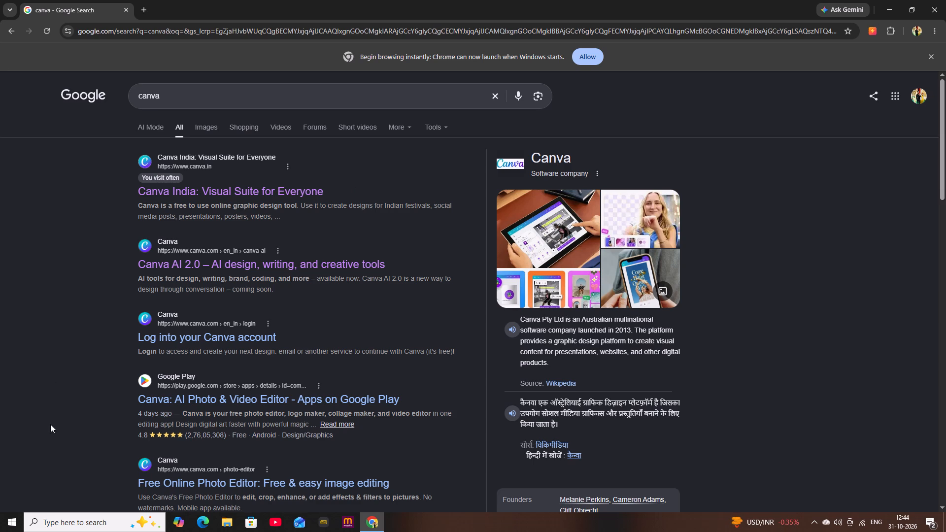
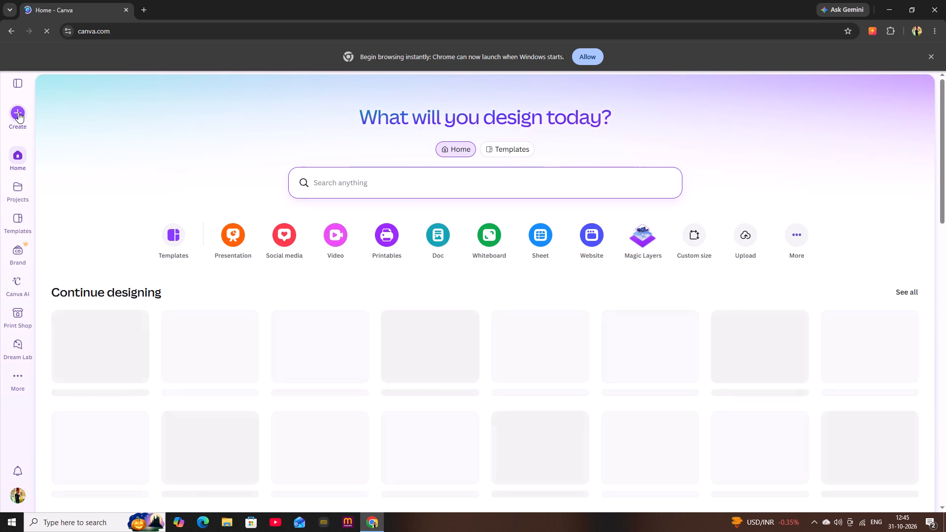
# Create a new custom-size design 8.5 in wide and 3.5 in high.
pyautogui.click(18, 112)
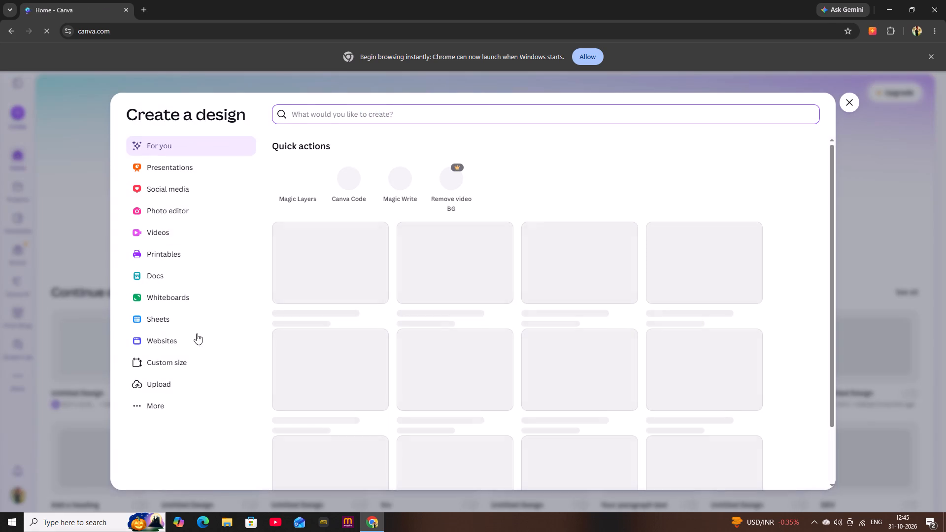
pyautogui.click(177, 364)
pyautogui.click(325, 163)
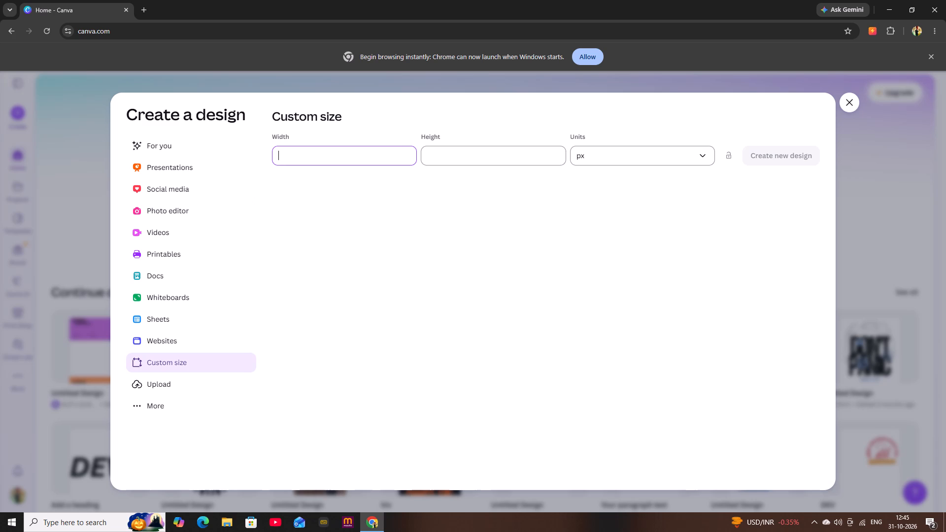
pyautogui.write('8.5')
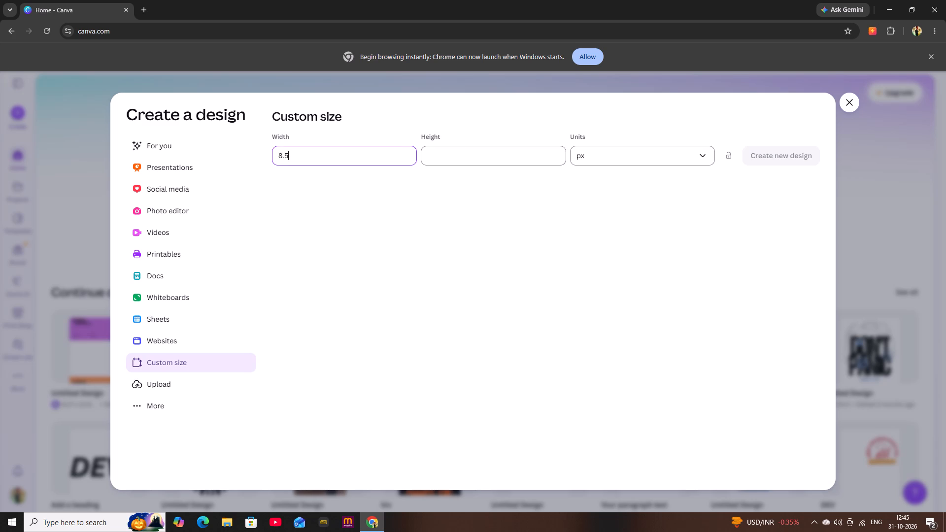
pyautogui.click(456, 157)
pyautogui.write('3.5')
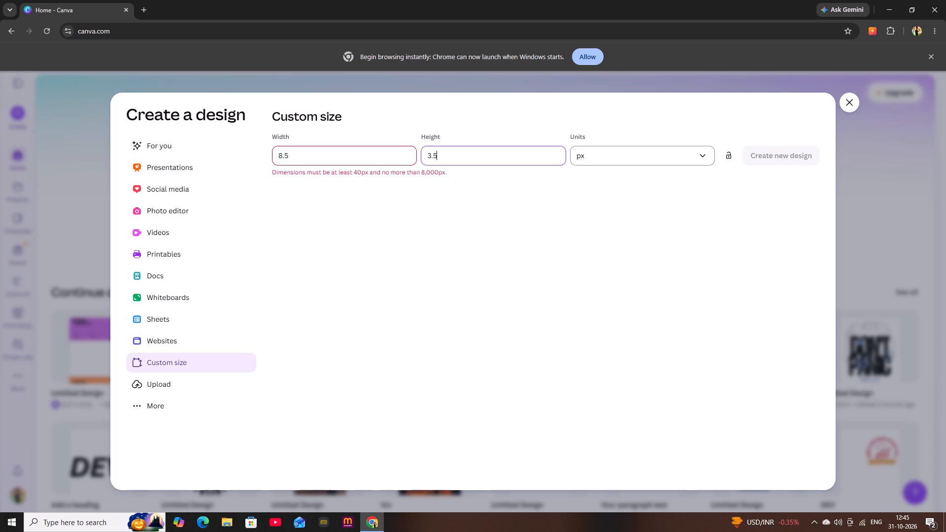
pyautogui.click(649, 151)
pyautogui.click(615, 197)
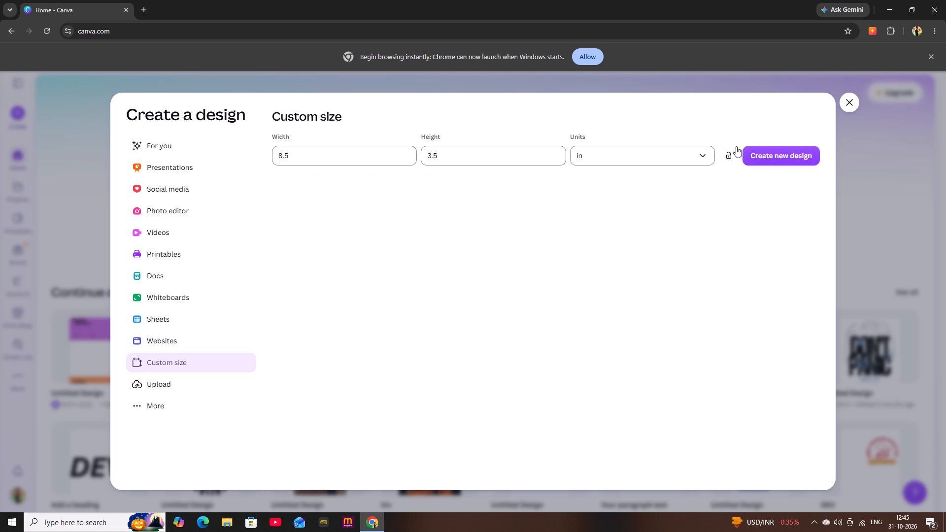
pyautogui.click(779, 161)
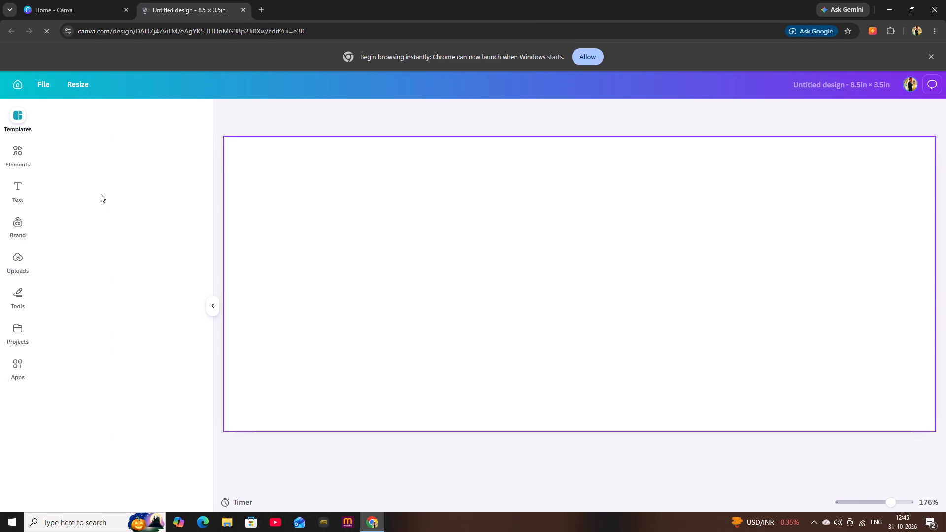
# Upload the KRISHNA CHEMICAL PNG image from the Documents folder.
pyautogui.click(21, 263)
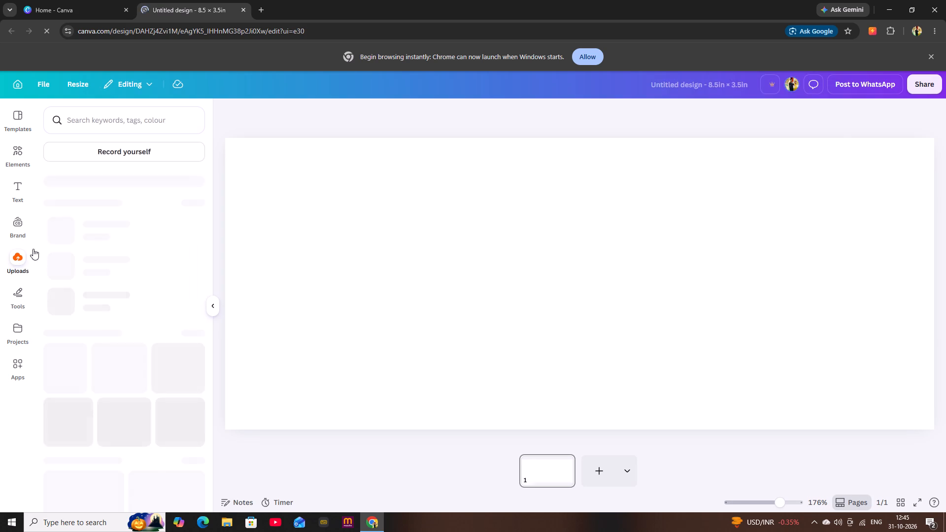
pyautogui.click(103, 144)
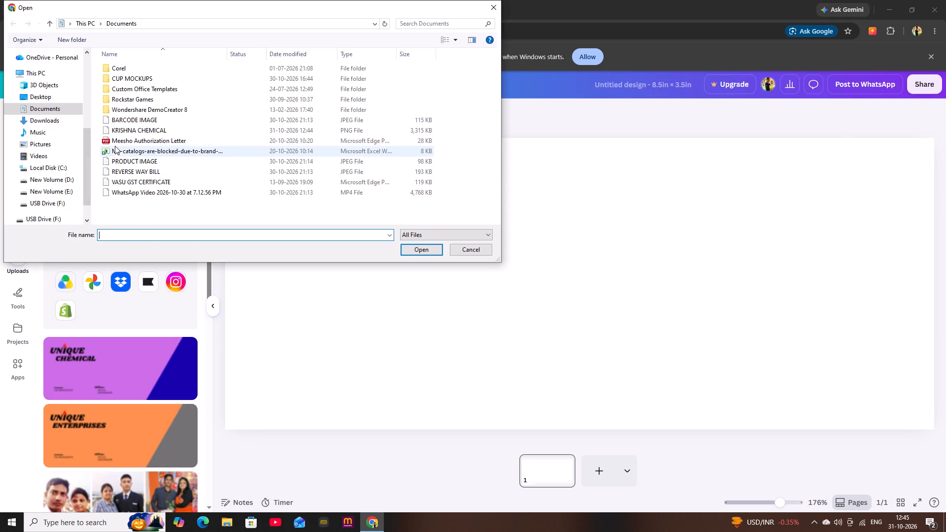
pyautogui.click(160, 132)
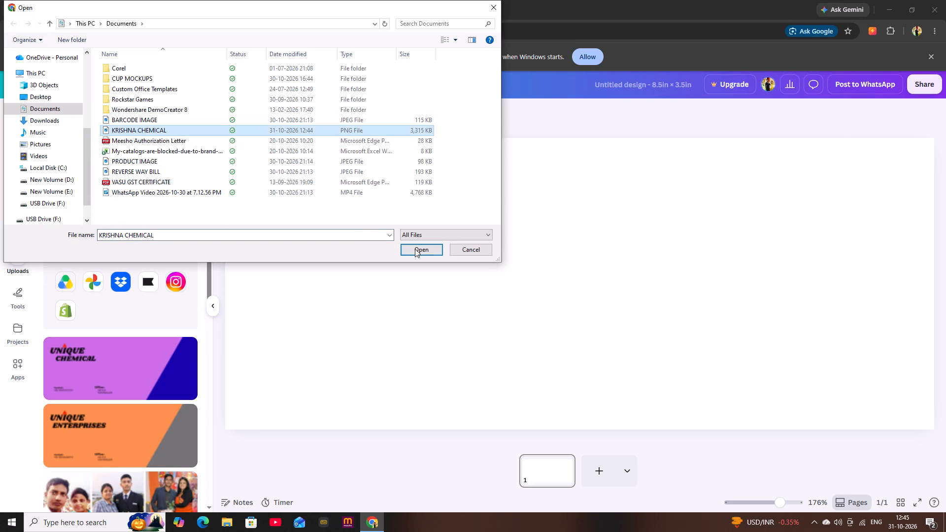
pyautogui.click(426, 252)
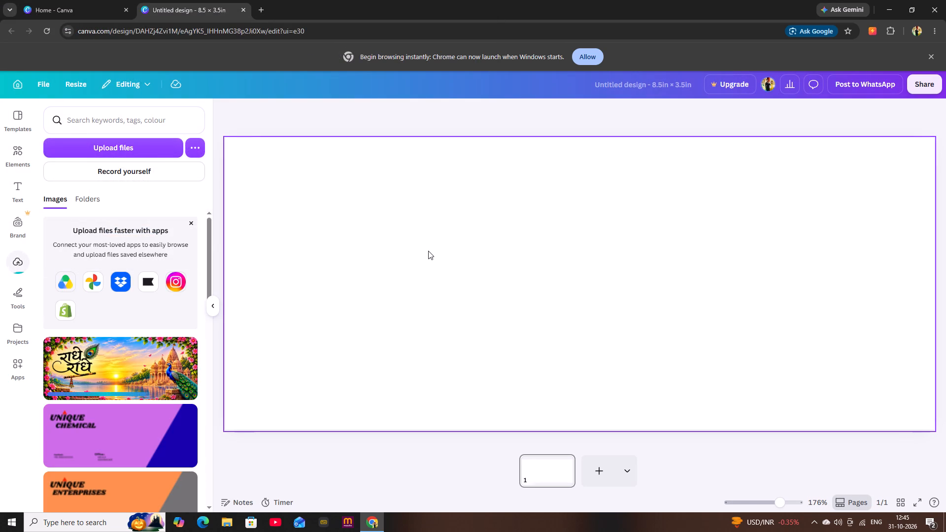
# Place the uploaded Radhe Radhe image on the page and enlarge it to fill the whole 8.5 × 3.5 in page.
pyautogui.click(90, 358)
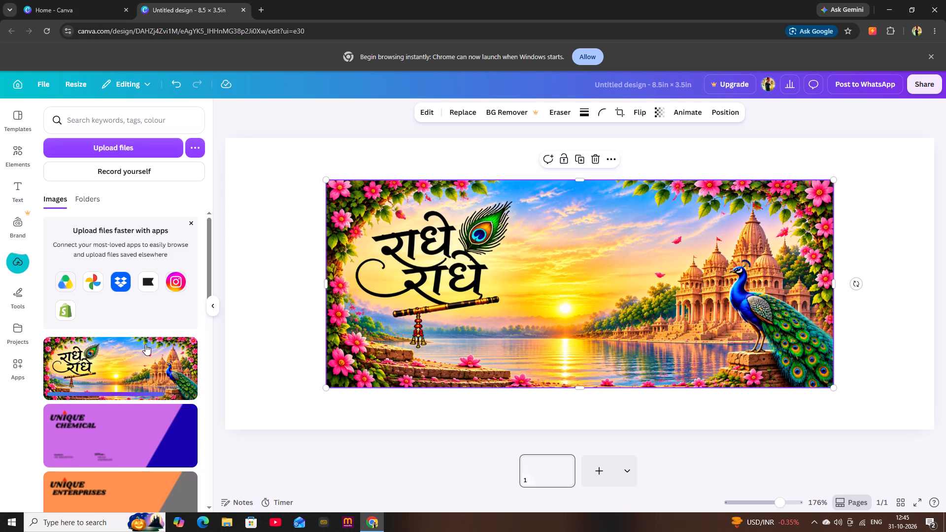
pyautogui.moveTo(328, 181); pyautogui.dragTo(319, 174)
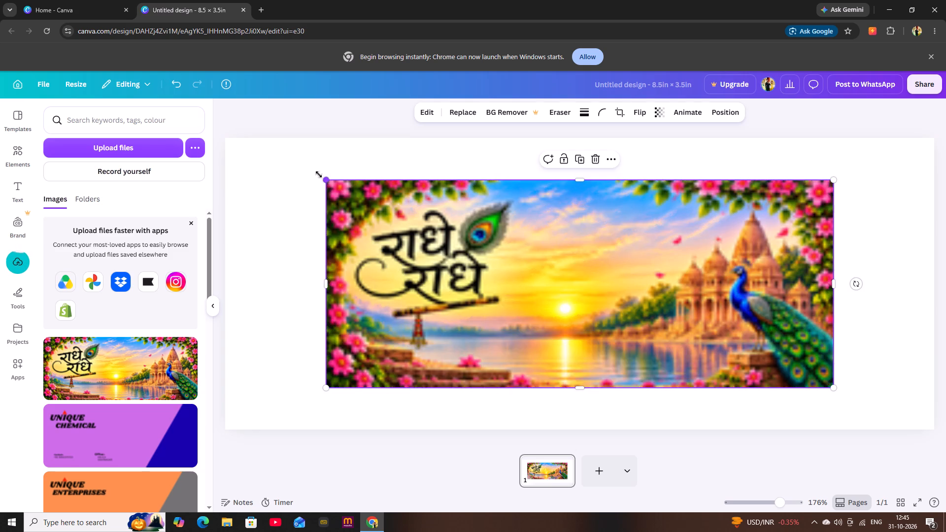
pyautogui.moveTo(319, 174); pyautogui.dragTo(224, 157)
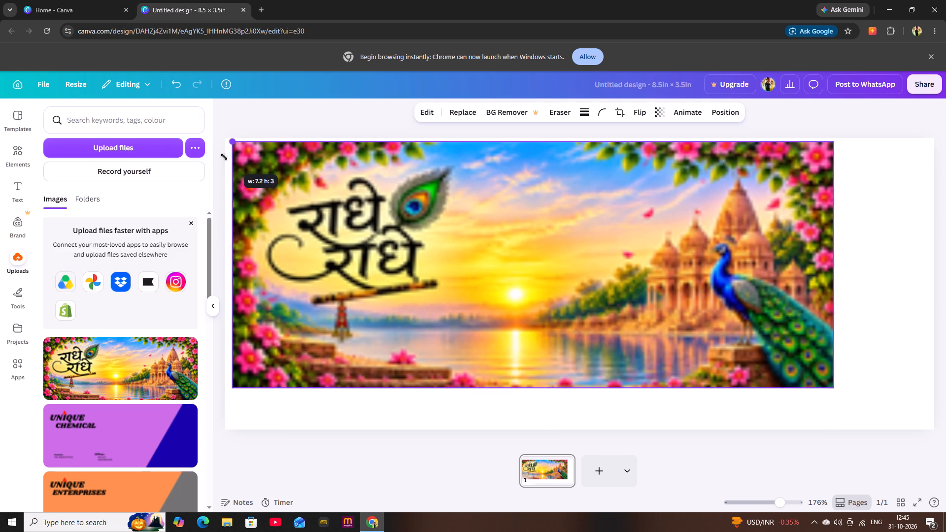
pyautogui.moveTo(224, 157); pyautogui.dragTo(220, 157)
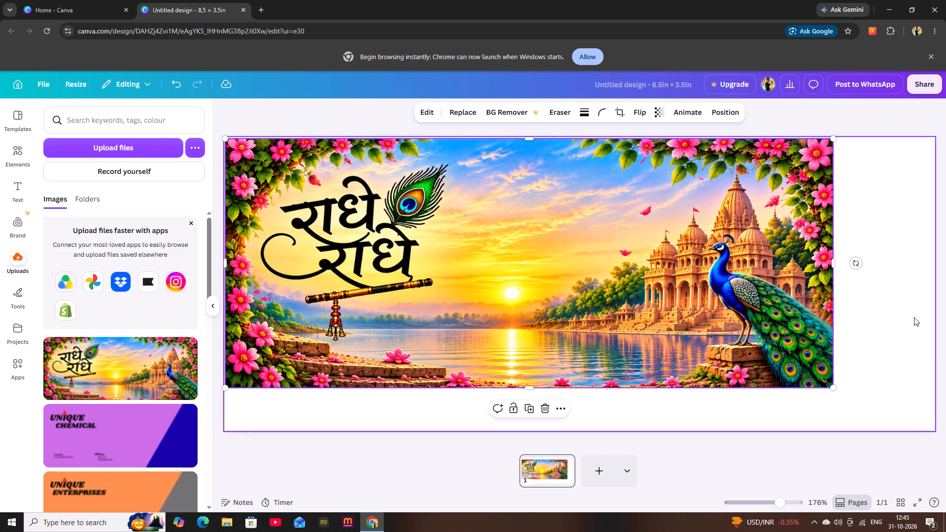
pyautogui.moveTo(831, 388); pyautogui.dragTo(877, 399)
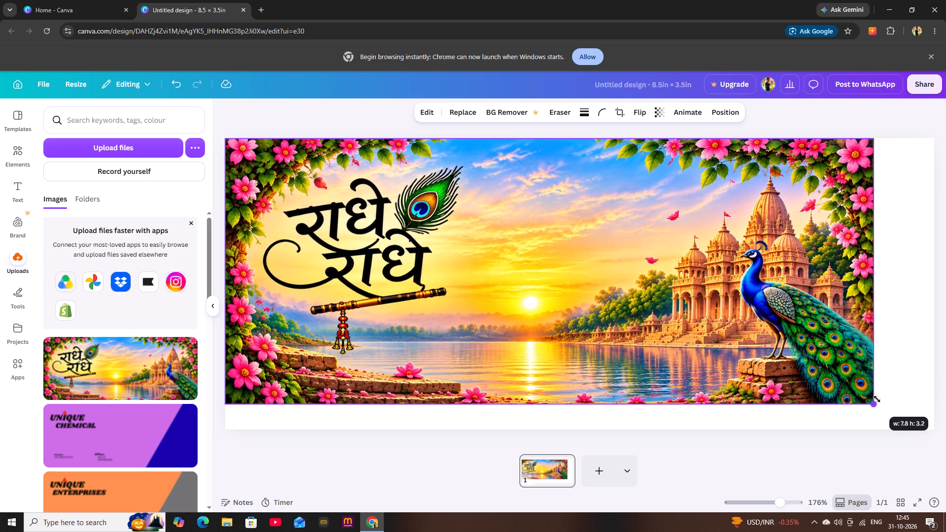
pyautogui.moveTo(877, 399); pyautogui.dragTo(933, 421)
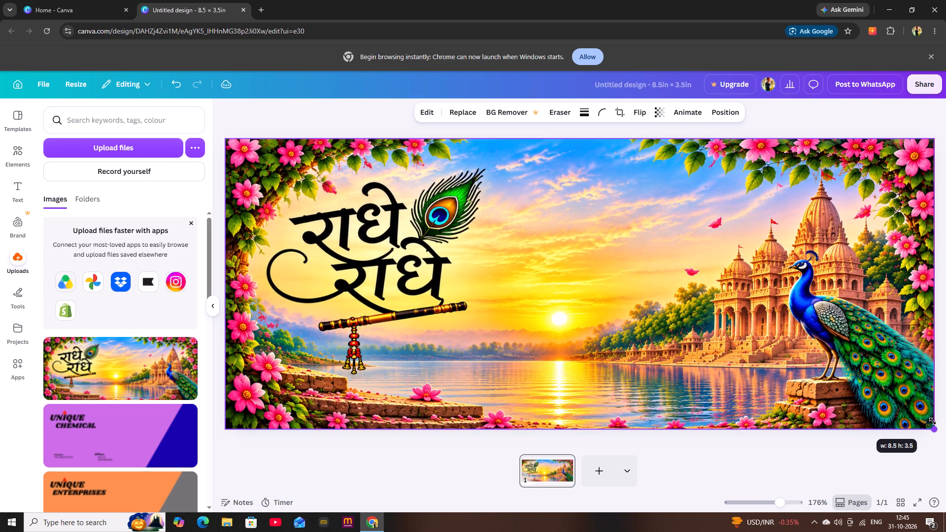
pyautogui.moveTo(933, 421); pyautogui.dragTo(935, 422)
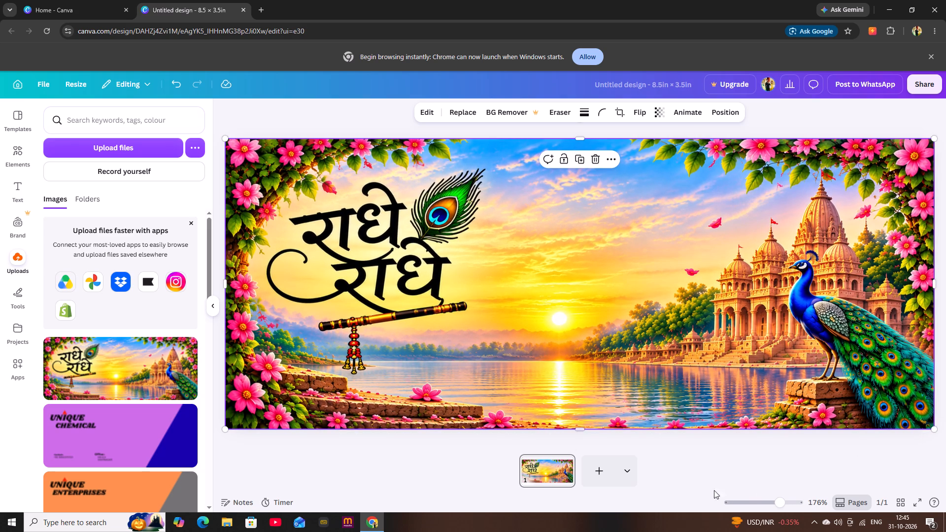
pyautogui.click(707, 488)
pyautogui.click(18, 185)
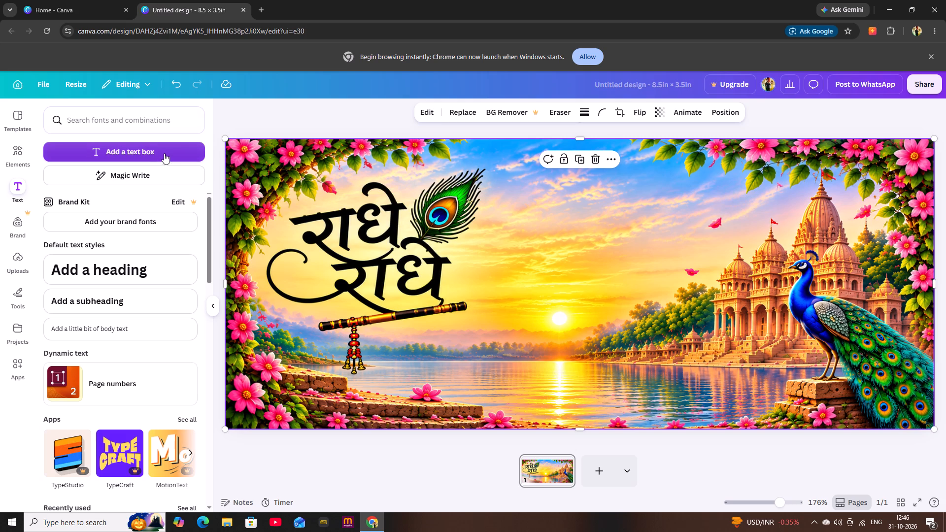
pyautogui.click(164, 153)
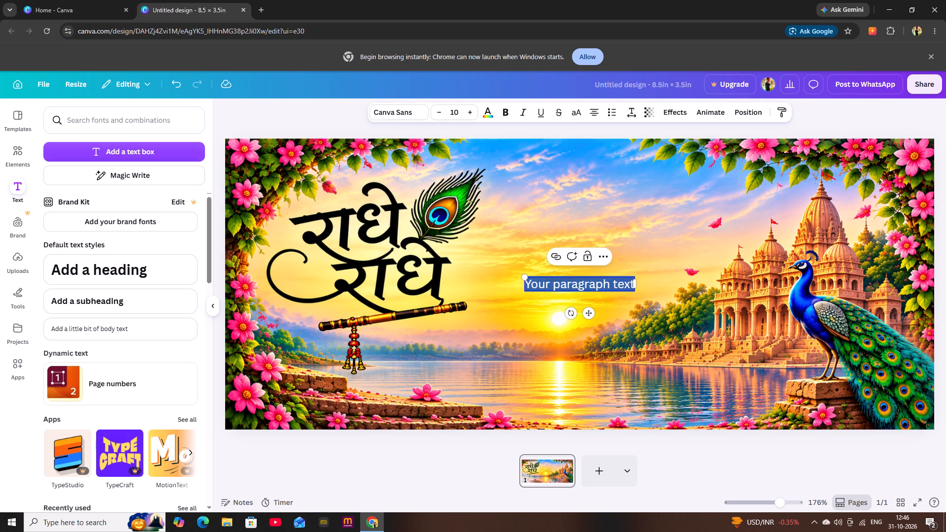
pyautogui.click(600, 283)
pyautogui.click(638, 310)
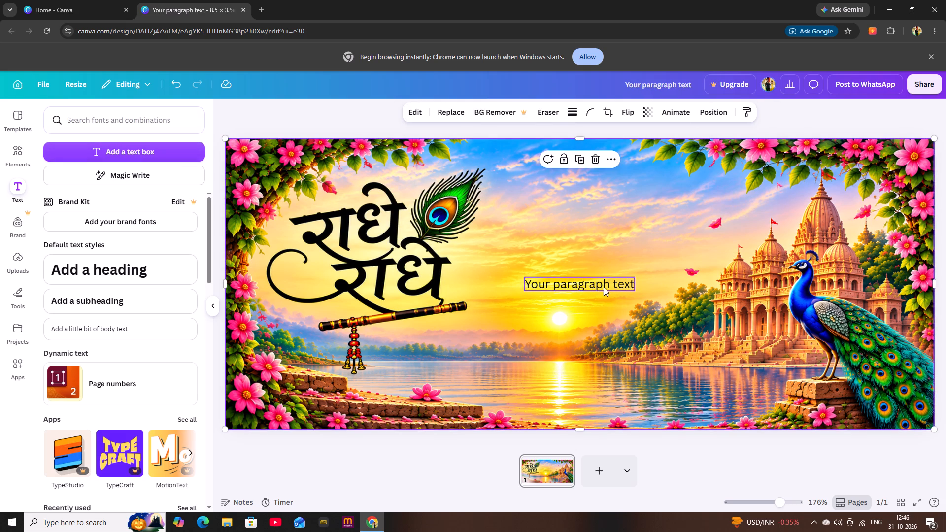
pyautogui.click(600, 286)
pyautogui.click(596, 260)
# Add a heading in the middle of the page with the text KRISHNA.
pyautogui.click(135, 274)
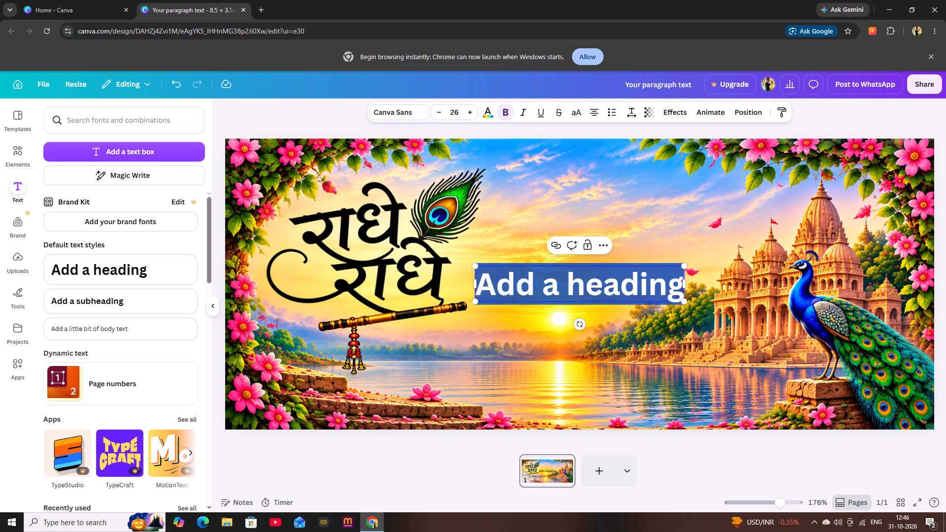
pyautogui.press('BackSpace')
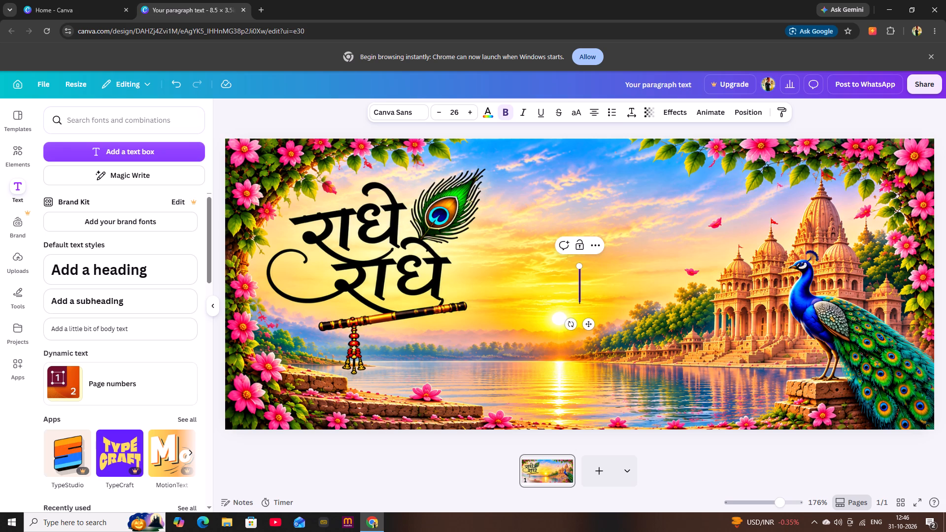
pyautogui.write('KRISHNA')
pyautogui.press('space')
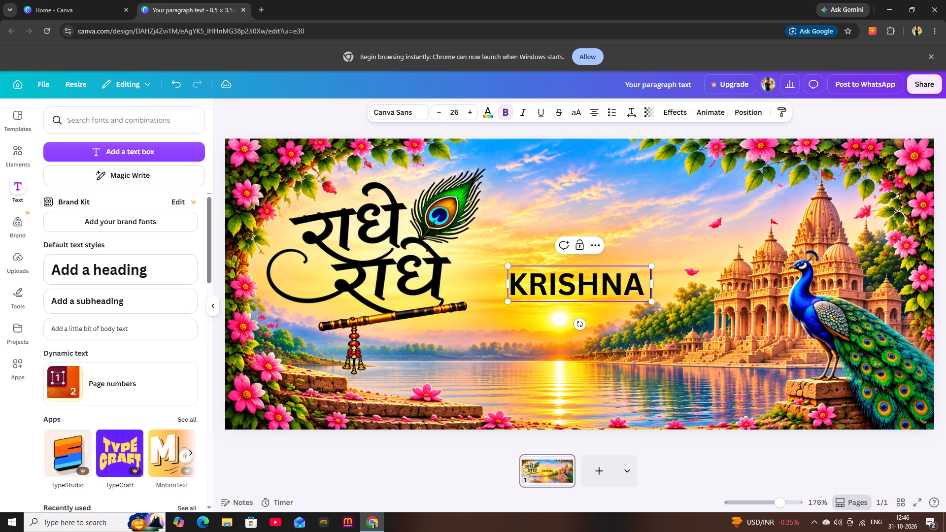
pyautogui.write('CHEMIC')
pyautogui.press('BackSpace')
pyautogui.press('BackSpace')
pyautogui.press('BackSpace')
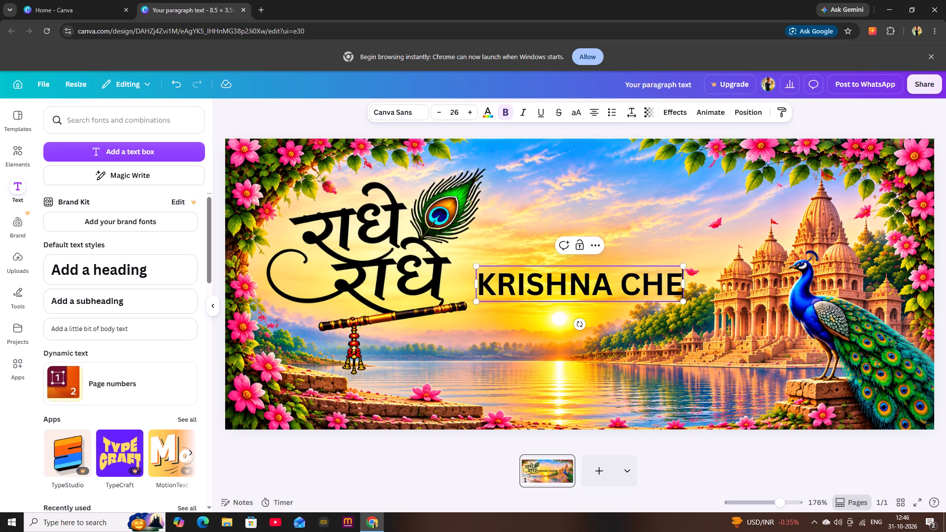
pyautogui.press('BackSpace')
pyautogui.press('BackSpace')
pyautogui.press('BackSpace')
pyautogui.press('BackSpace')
pyautogui.click(728, 256)
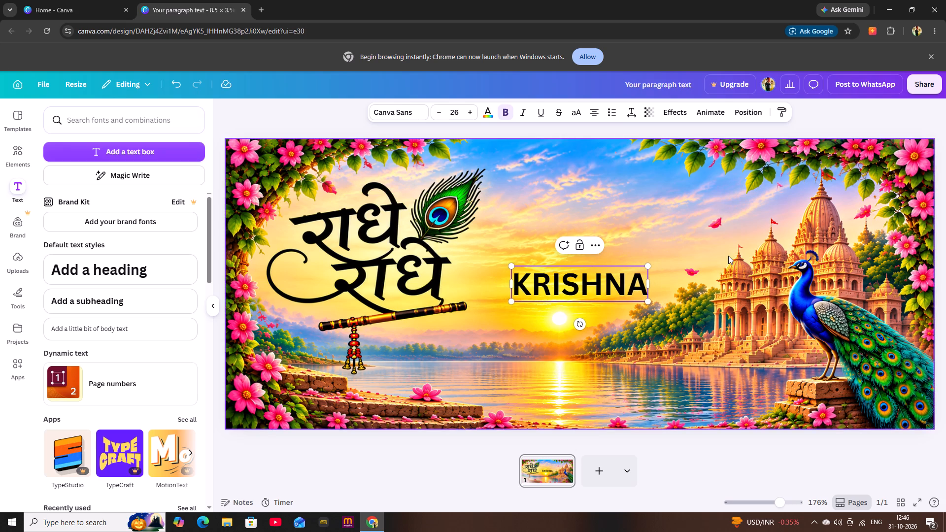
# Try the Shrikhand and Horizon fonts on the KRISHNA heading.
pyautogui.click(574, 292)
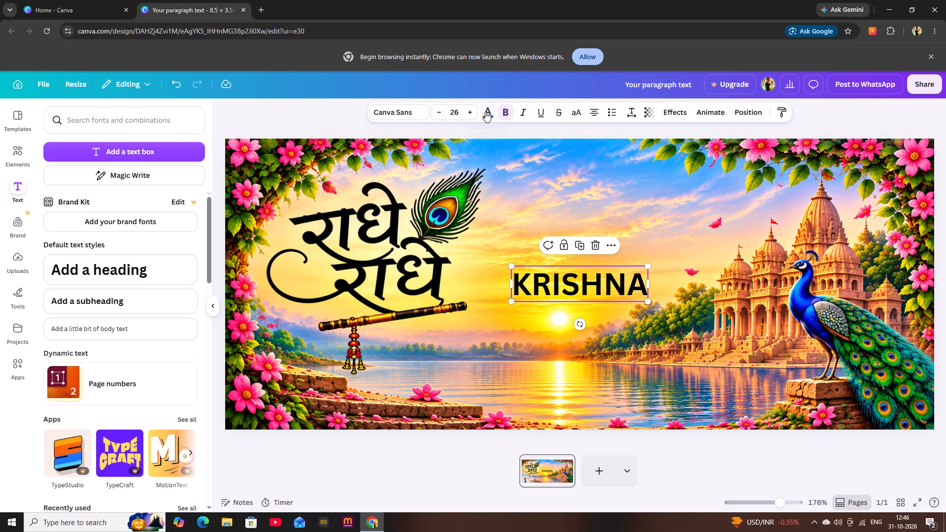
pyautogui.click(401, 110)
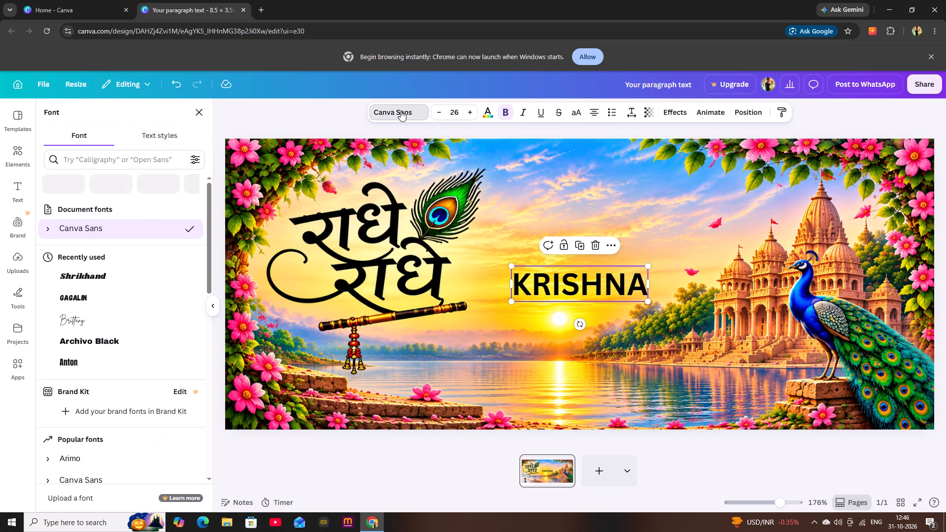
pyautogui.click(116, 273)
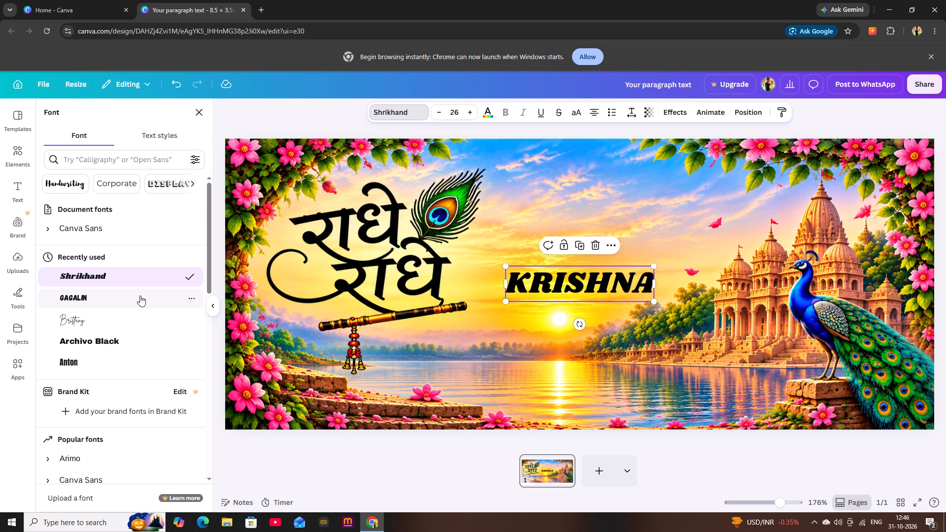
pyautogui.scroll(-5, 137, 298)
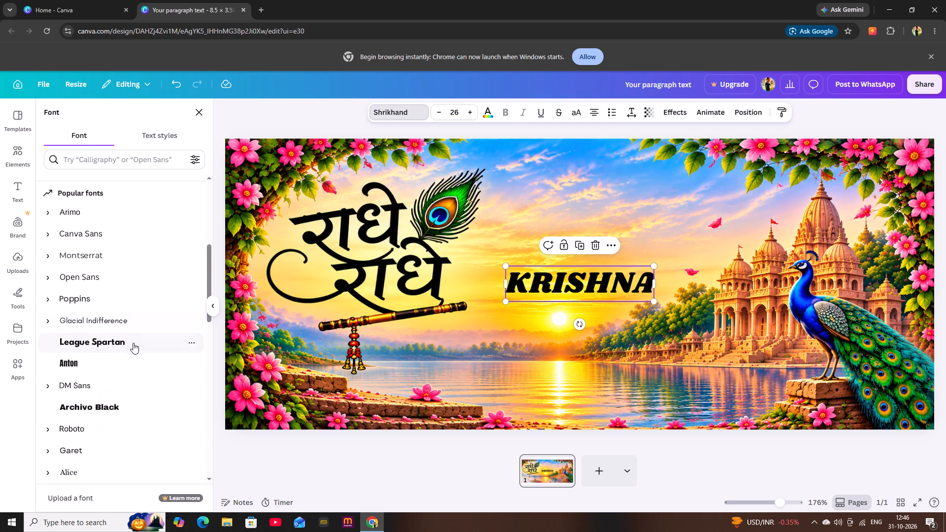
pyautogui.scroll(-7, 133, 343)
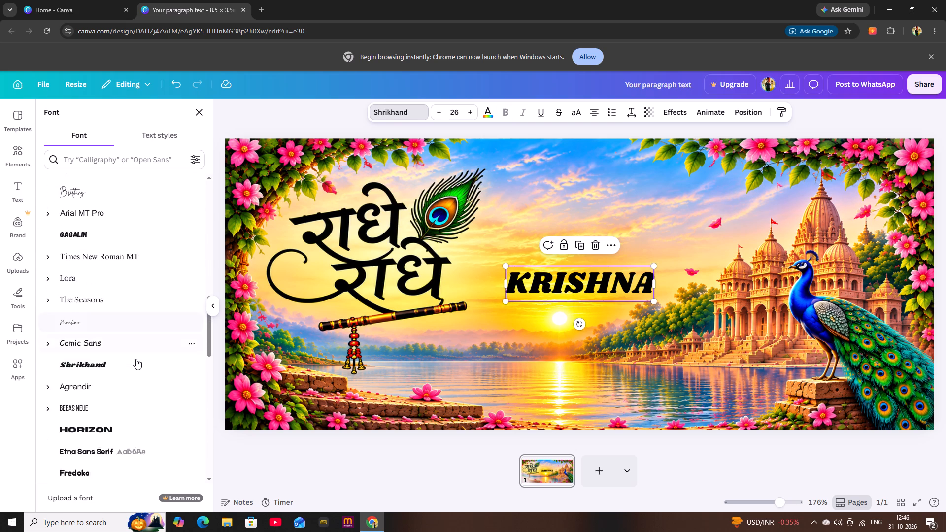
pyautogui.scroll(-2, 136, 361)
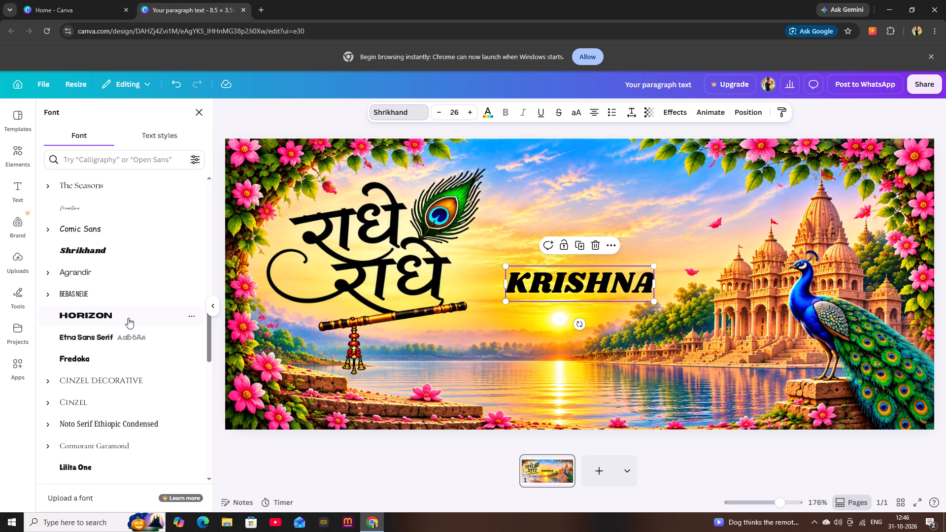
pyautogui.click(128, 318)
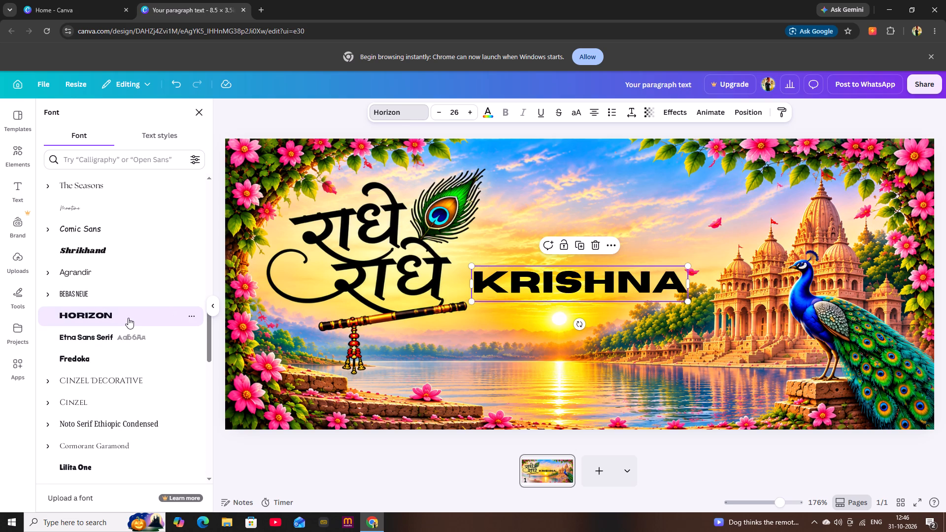
# Set the KRISHNA heading's font to Bukhari Script.
pyautogui.scroll(-5, 120, 342)
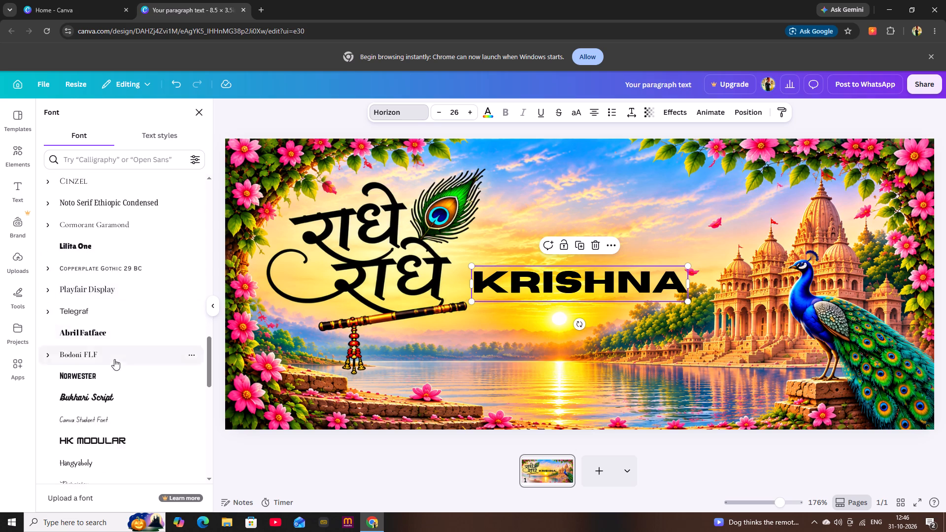
pyautogui.click(113, 374)
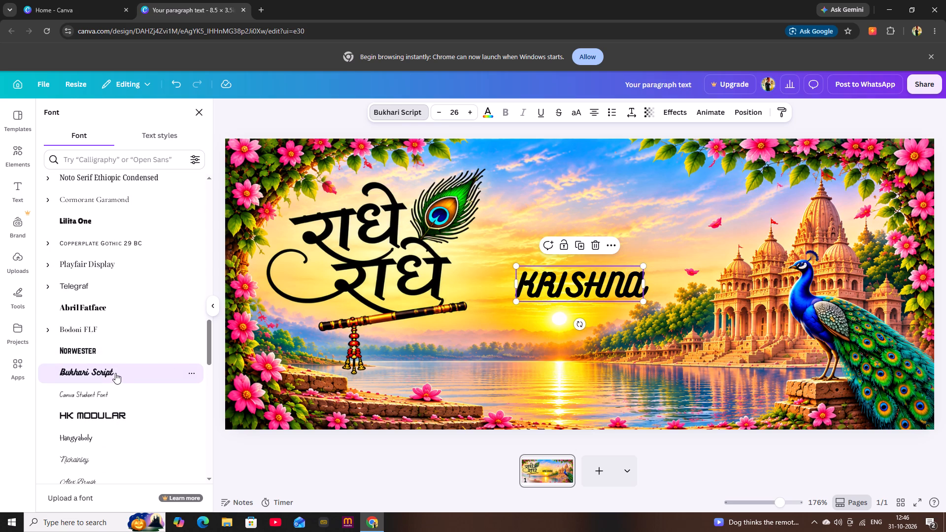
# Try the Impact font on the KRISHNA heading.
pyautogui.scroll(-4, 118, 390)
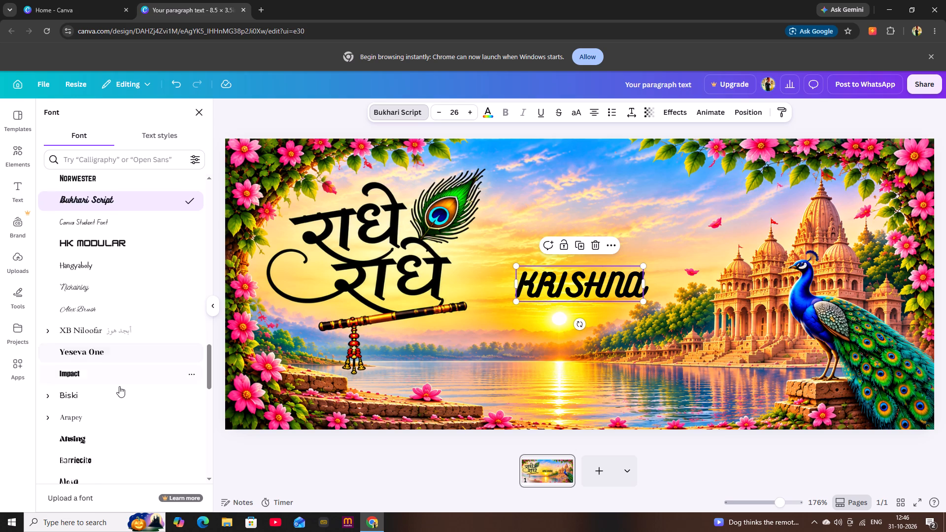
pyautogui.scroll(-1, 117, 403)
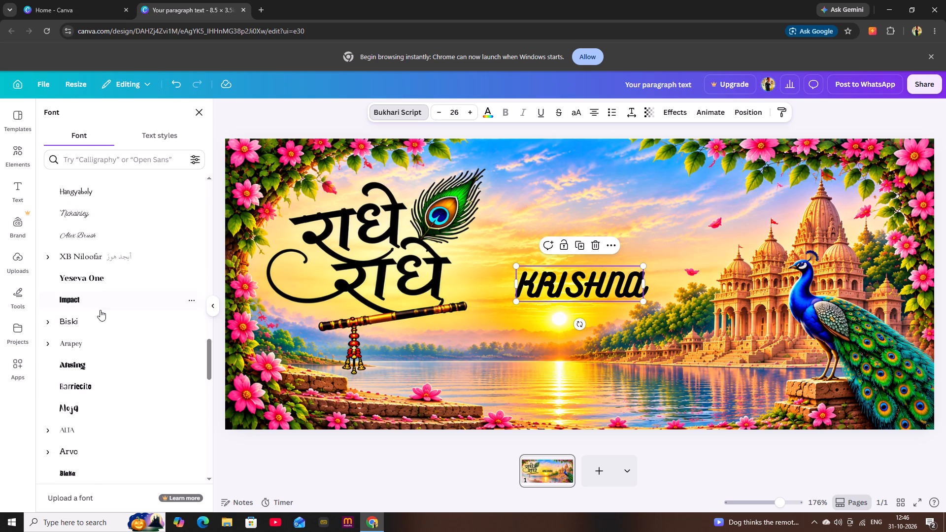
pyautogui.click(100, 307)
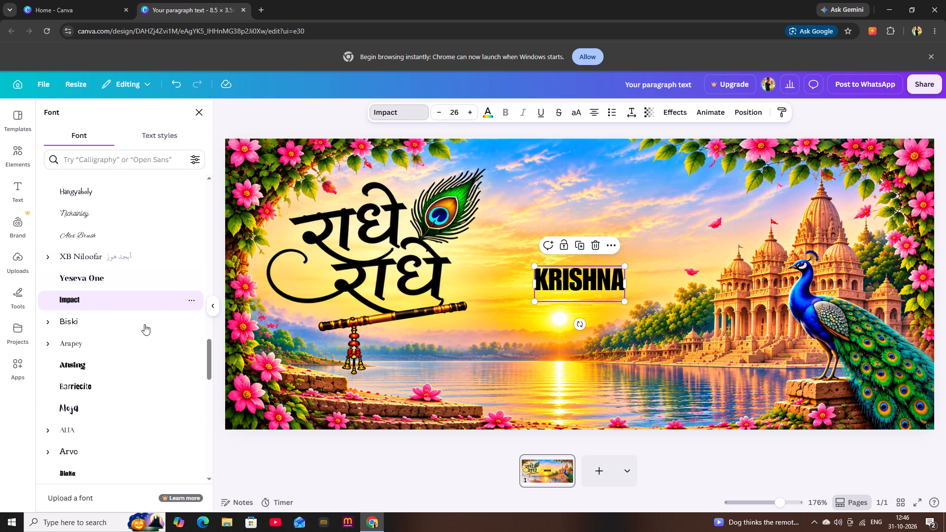
# Set the KRISHNA heading's font to Shrikhand from the recently used fonts.
pyautogui.scroll(-5, 124, 406)
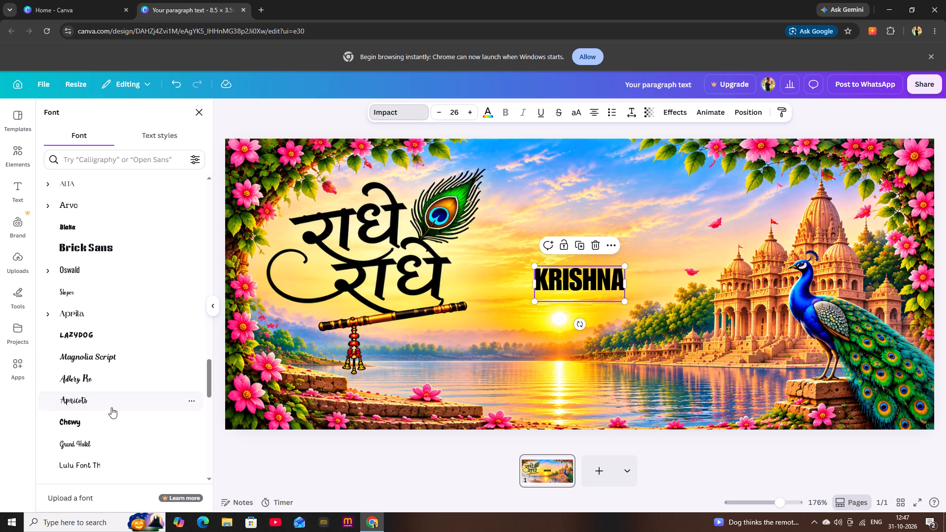
pyautogui.scroll(-9, 111, 407)
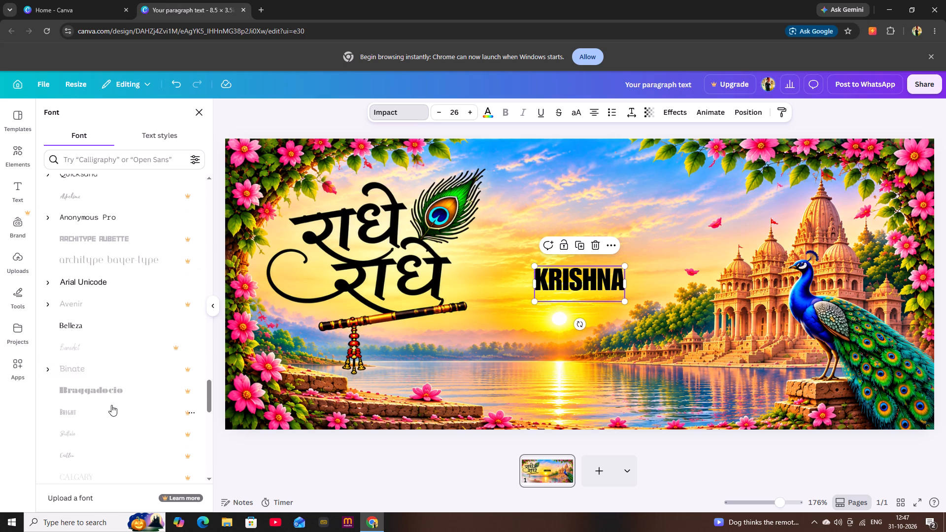
pyautogui.scroll(20, 111, 402)
pyautogui.scroll(1, 111, 402)
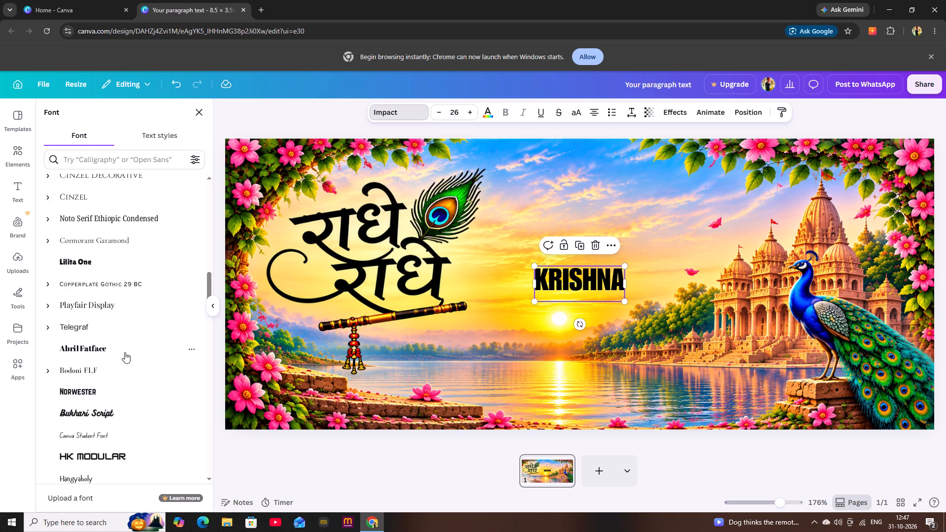
pyautogui.scroll(18, 125, 352)
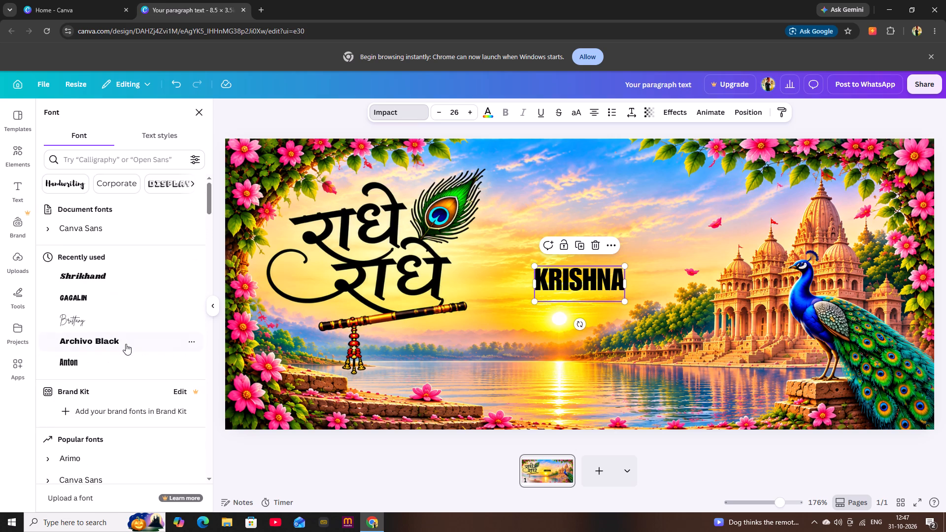
pyautogui.click(113, 278)
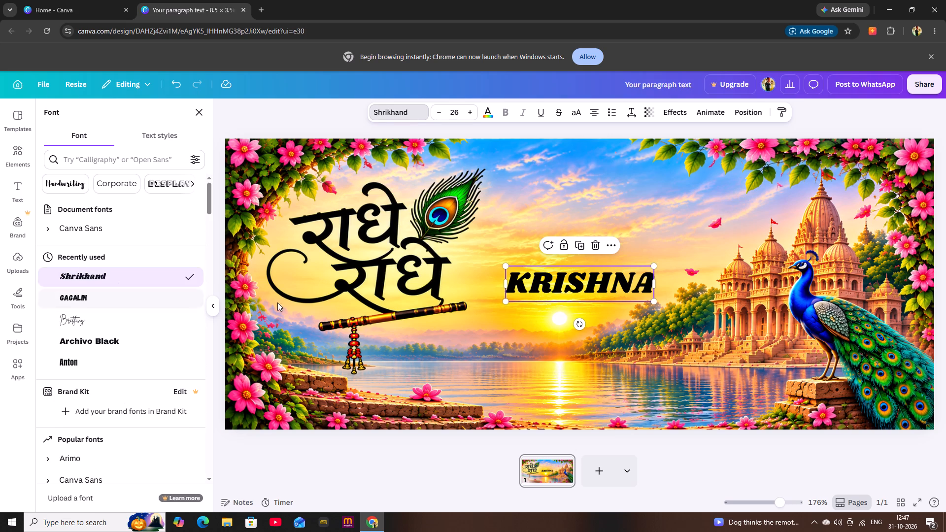
pyautogui.click(643, 339)
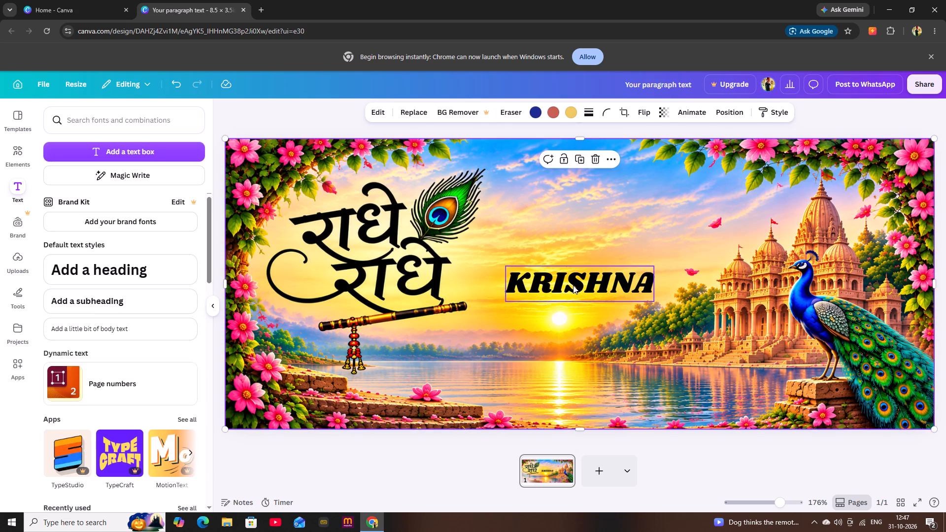
# Move the KRISHNA heading slightly higher in the sky, just above the sun and beside the Radhe Radhe lettering.
pyautogui.moveTo(572, 284); pyautogui.dragTo(564, 241)
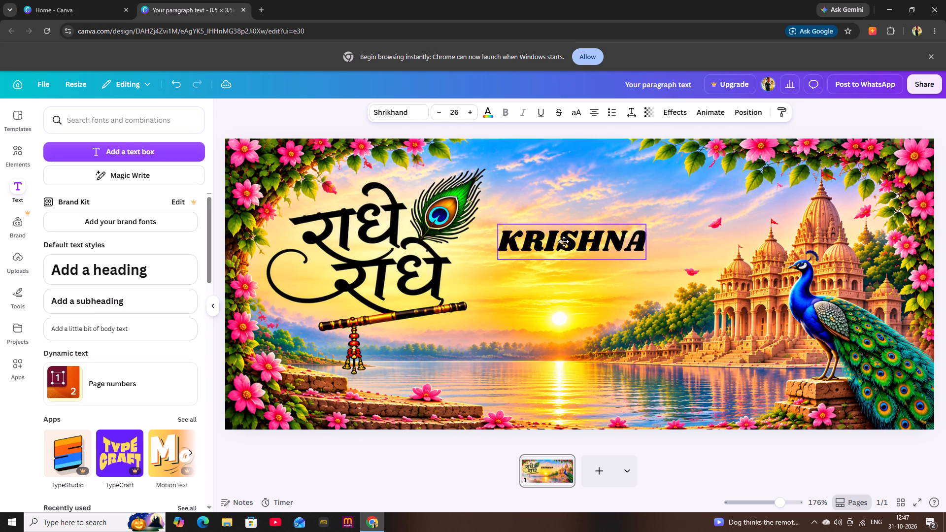
pyautogui.moveTo(564, 241); pyautogui.dragTo(568, 250)
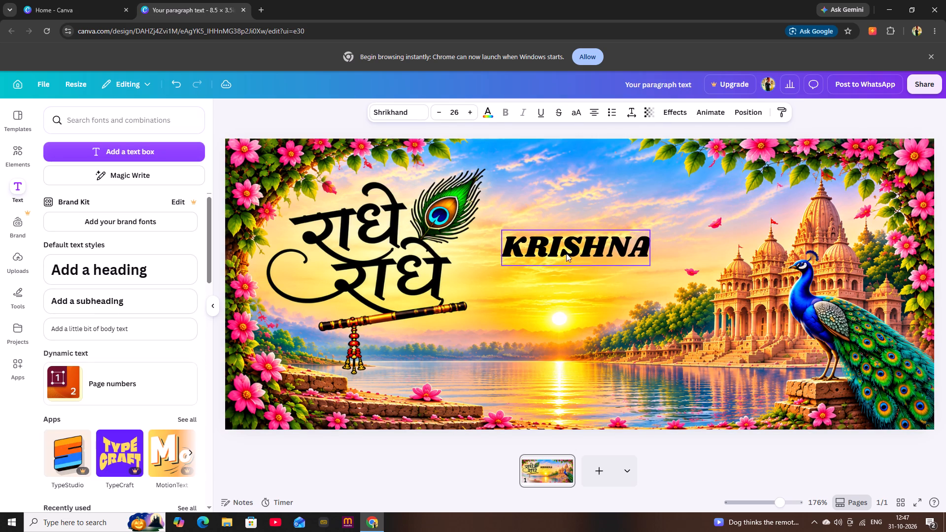
pyautogui.click(637, 344)
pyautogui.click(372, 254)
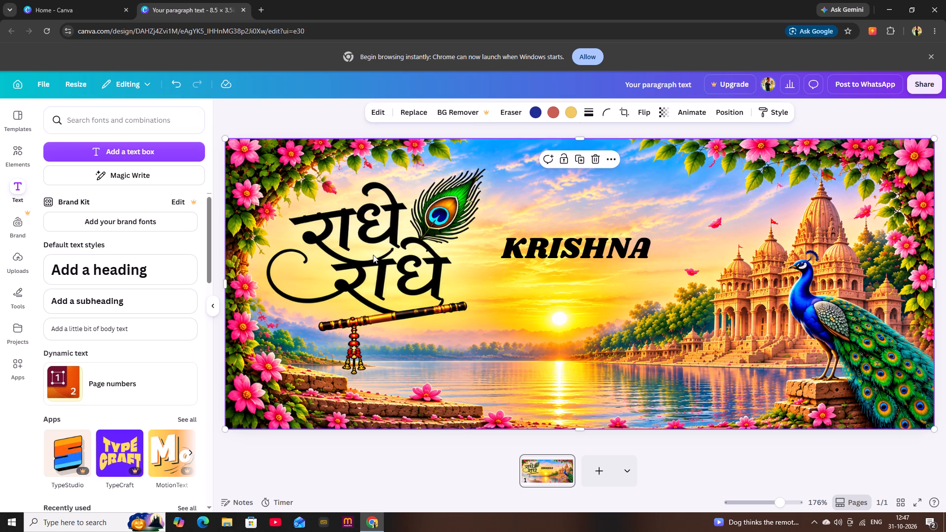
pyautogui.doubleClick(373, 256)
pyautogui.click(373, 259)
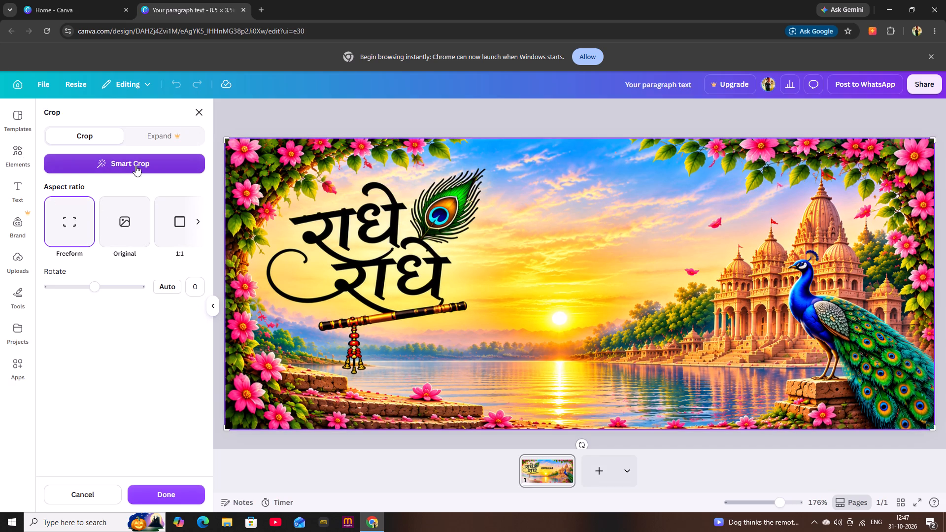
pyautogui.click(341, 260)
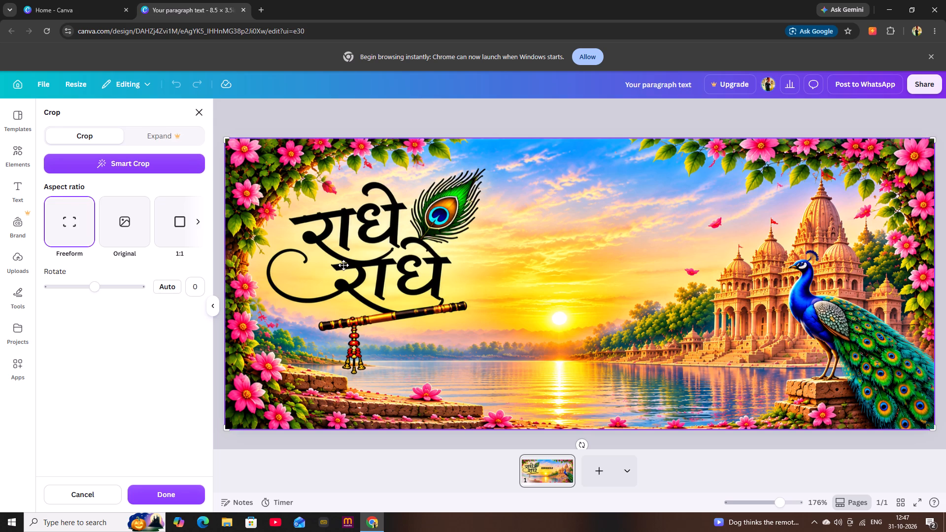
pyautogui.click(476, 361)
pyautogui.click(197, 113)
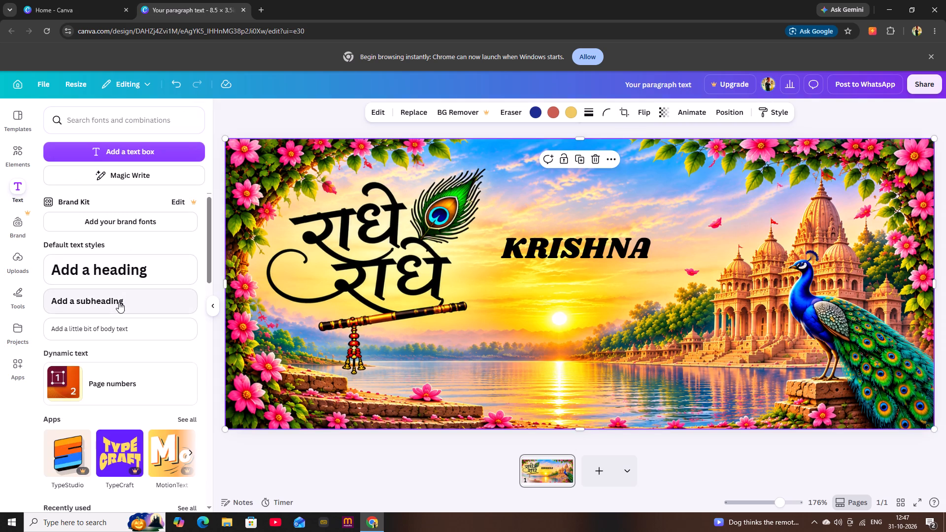
# Add a second heading with the text CHEMICAL and set its font to Shrikhand.
pyautogui.click(123, 269)
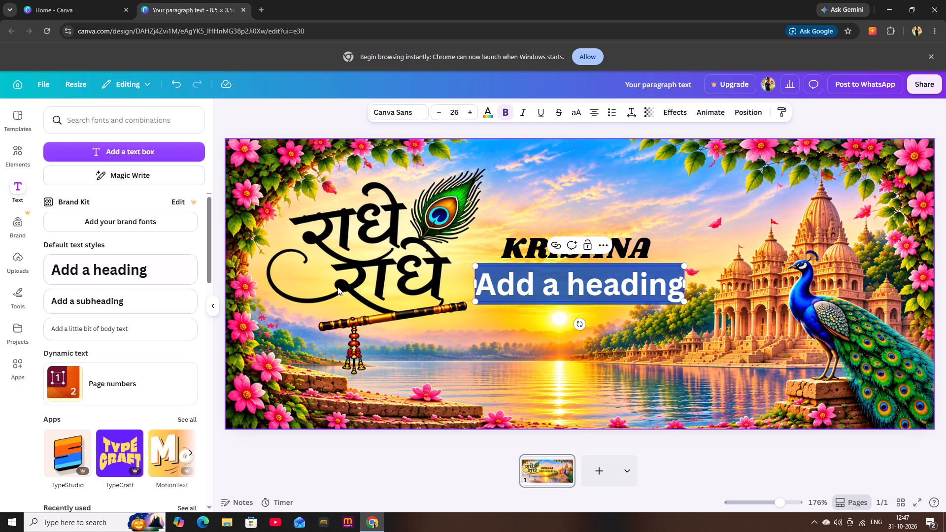
pyautogui.press('BackSpace')
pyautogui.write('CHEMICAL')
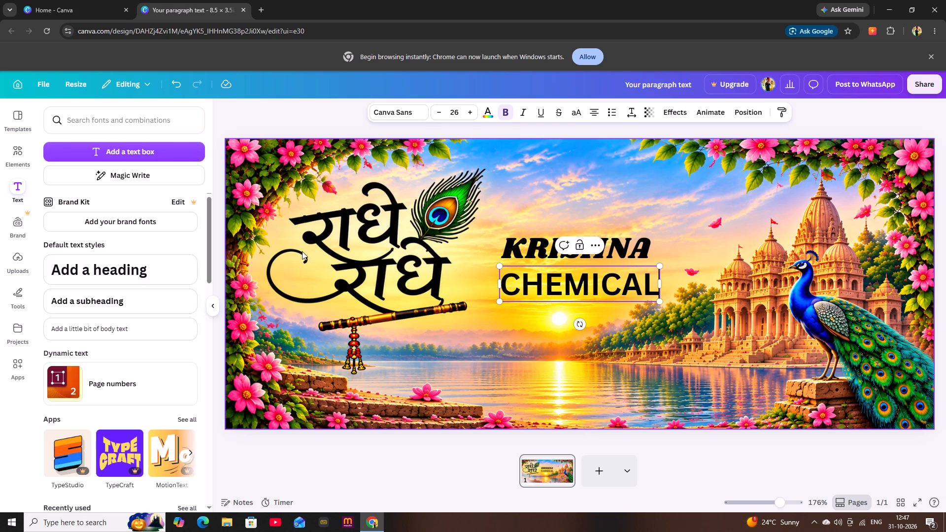
pyautogui.click(413, 115)
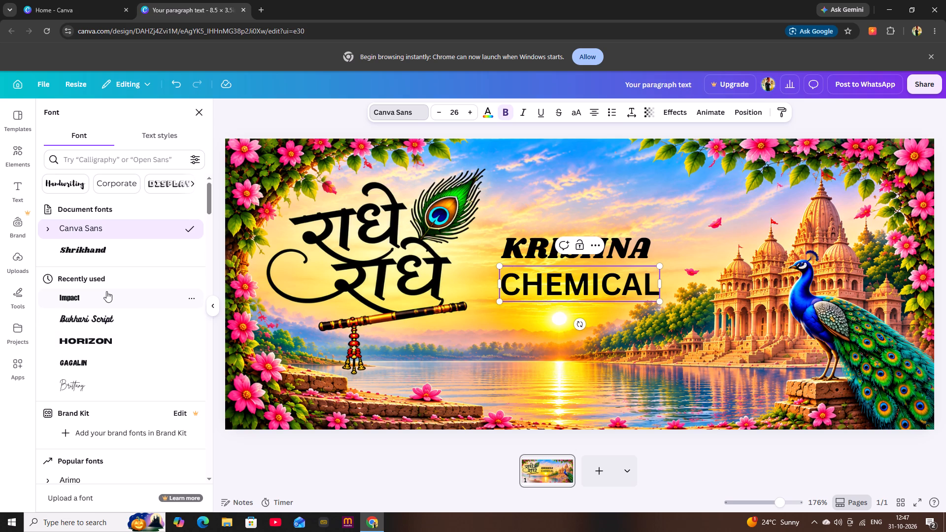
pyautogui.click(128, 249)
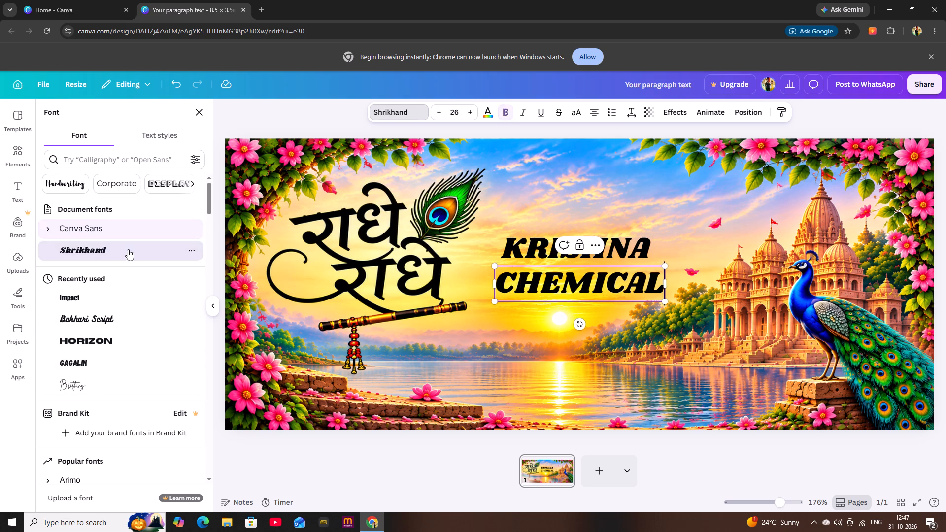
pyautogui.click(713, 317)
# Shrink the CHEMICAL heading to size 22.7 and place it directly below KRISHNA, offset to the right.
pyautogui.click(635, 288)
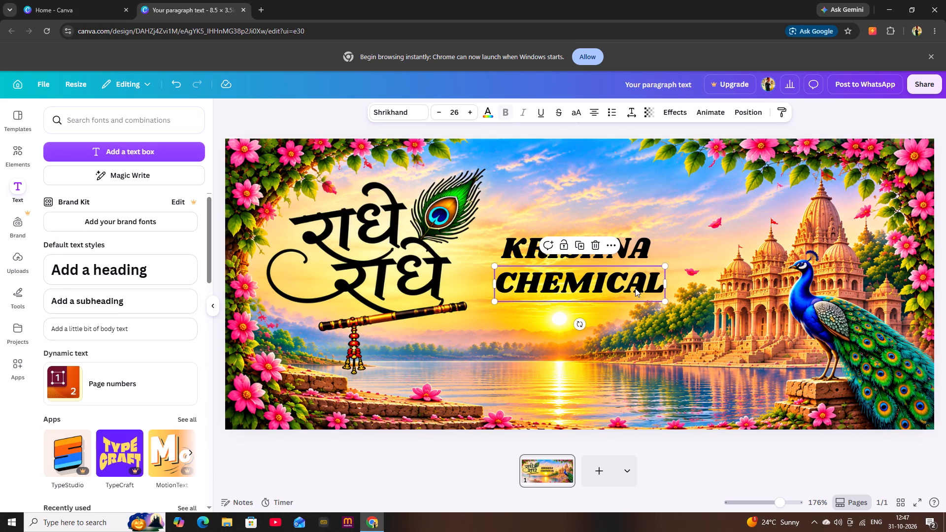
pyautogui.moveTo(666, 303); pyautogui.dragTo(645, 295)
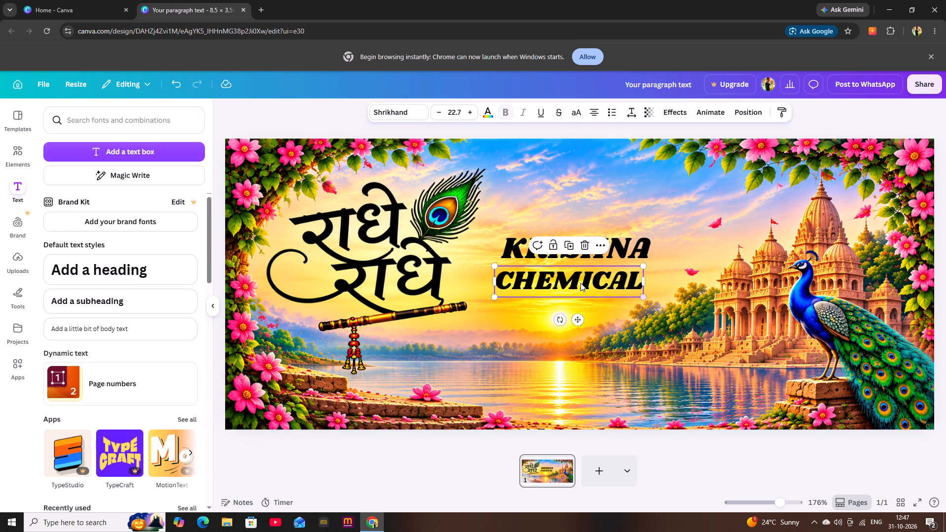
pyautogui.moveTo(580, 281); pyautogui.dragTo(628, 270)
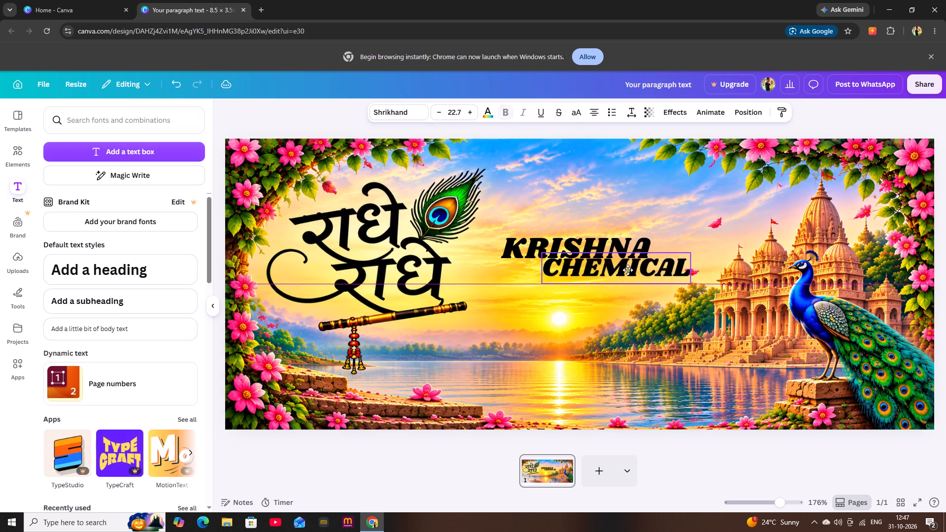
pyautogui.moveTo(628, 270); pyautogui.dragTo(627, 273)
pyautogui.click(657, 337)
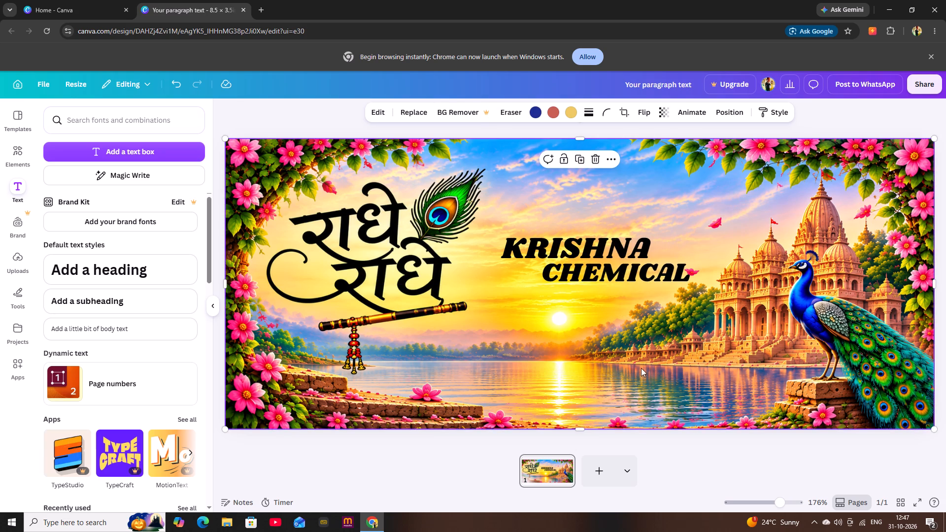
# Add a subheading with the text CONTACT NO.
pyautogui.click(110, 303)
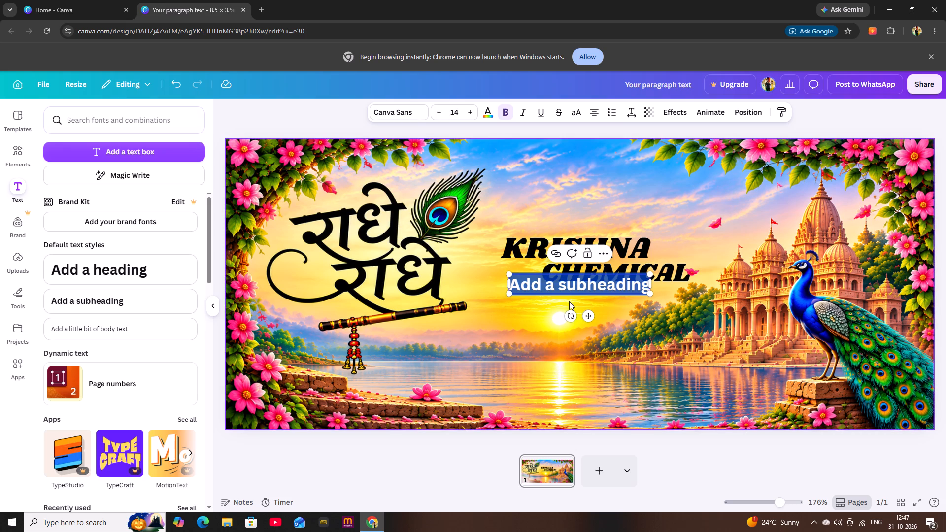
pyautogui.press('BackSpace')
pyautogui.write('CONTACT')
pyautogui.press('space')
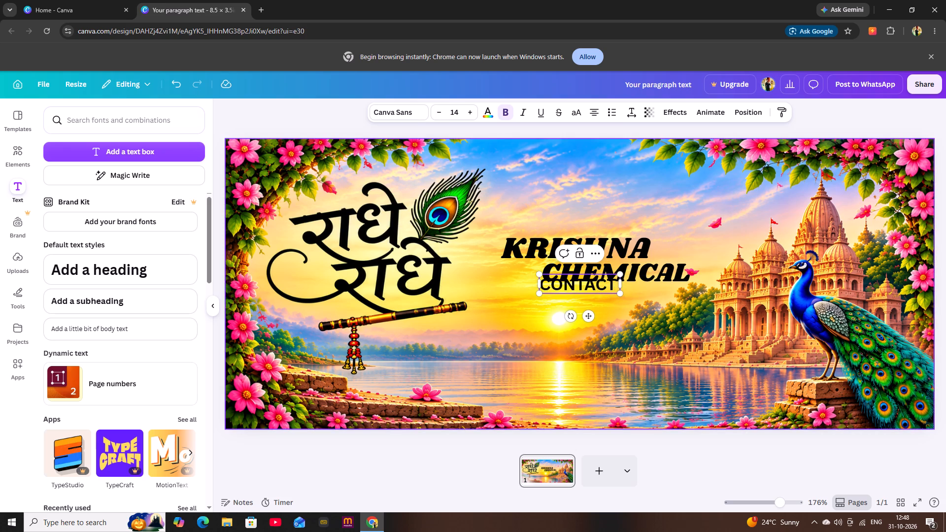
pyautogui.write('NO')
pyautogui.scroll(1, 569, 301)
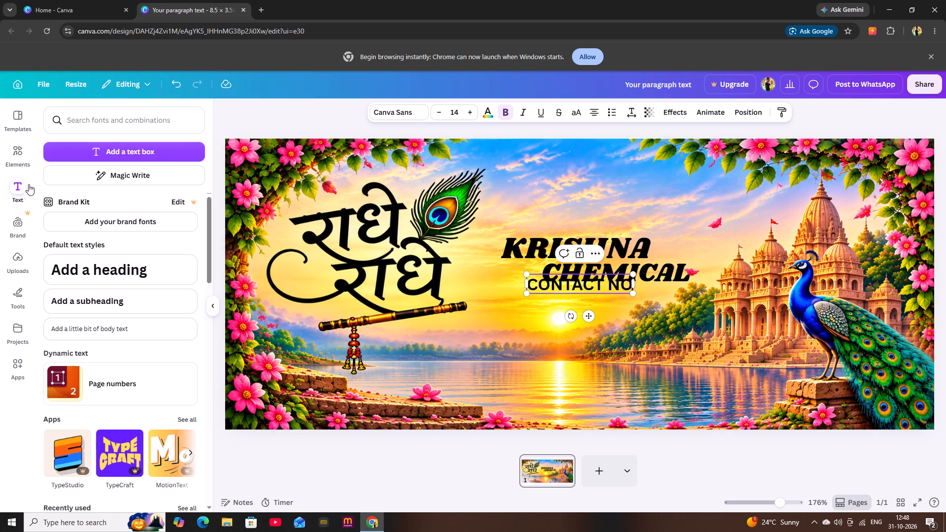
# Try the Horizon font on the CONTACT NO subheading, and set its font to Impact.
pyautogui.click(405, 117)
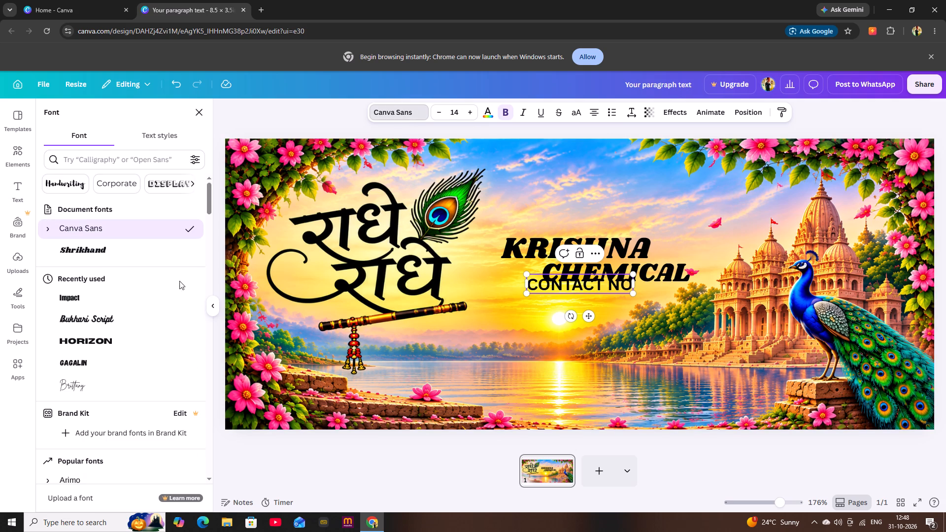
pyautogui.click(97, 340)
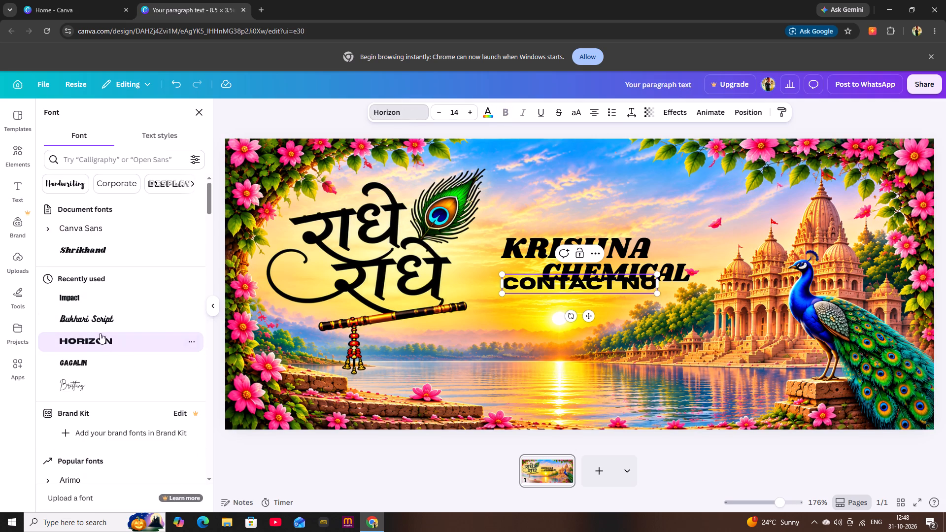
pyautogui.click(84, 299)
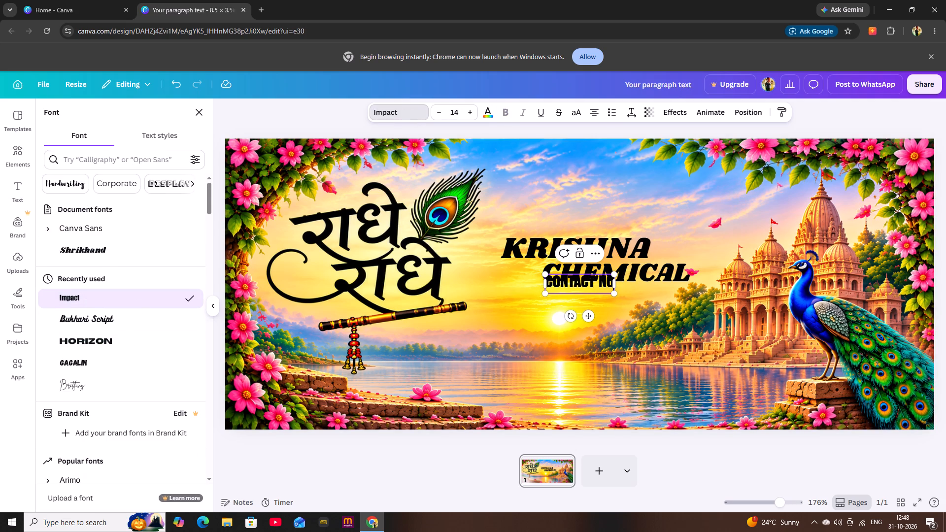
pyautogui.click(574, 354)
# Move the CONTACT NO text down onto the water, to the right of the flute's tassels, and select it.
pyautogui.moveTo(563, 284); pyautogui.dragTo(511, 338)
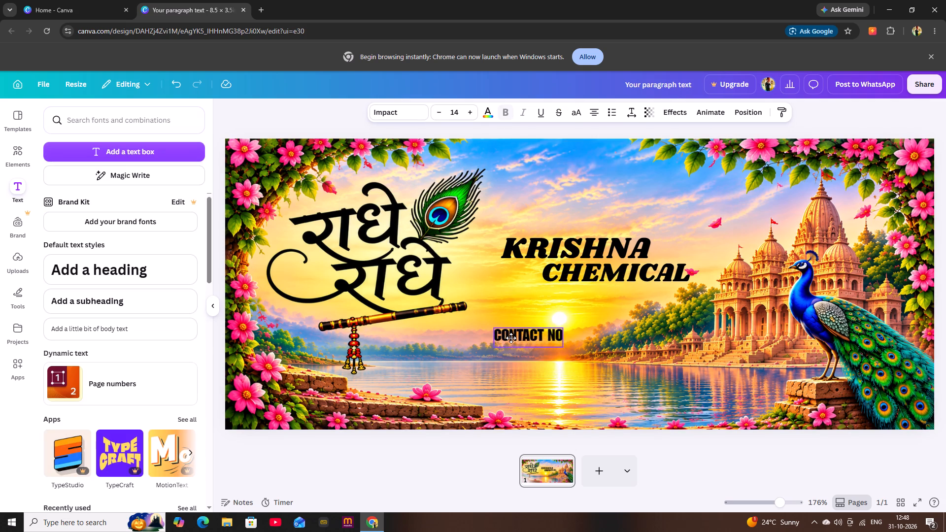
pyautogui.moveTo(511, 338); pyautogui.dragTo(497, 369)
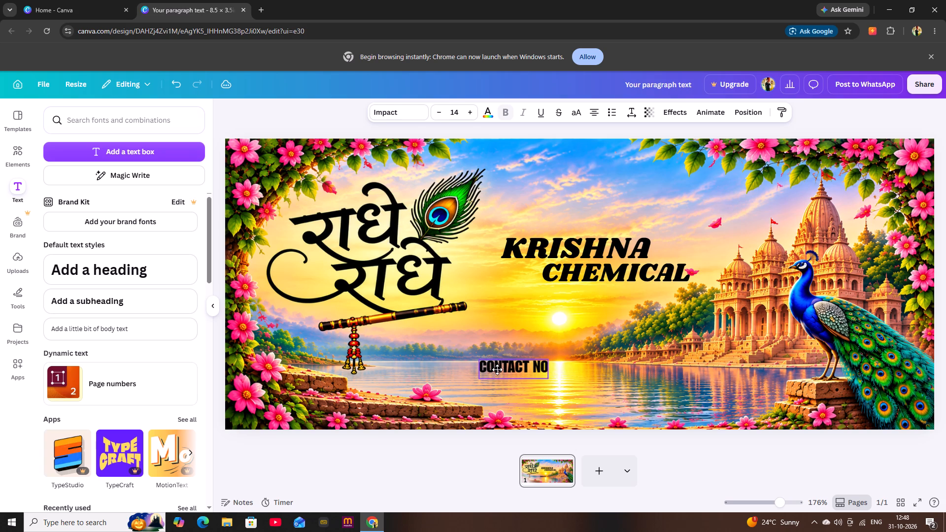
pyautogui.moveTo(497, 369); pyautogui.dragTo(492, 369)
pyautogui.click(604, 370)
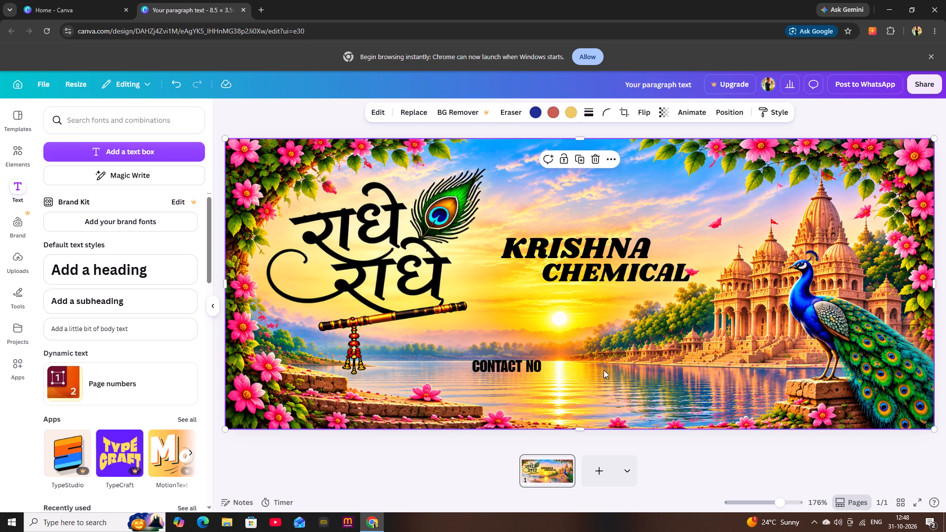
pyautogui.moveTo(516, 367); pyautogui.dragTo(495, 366)
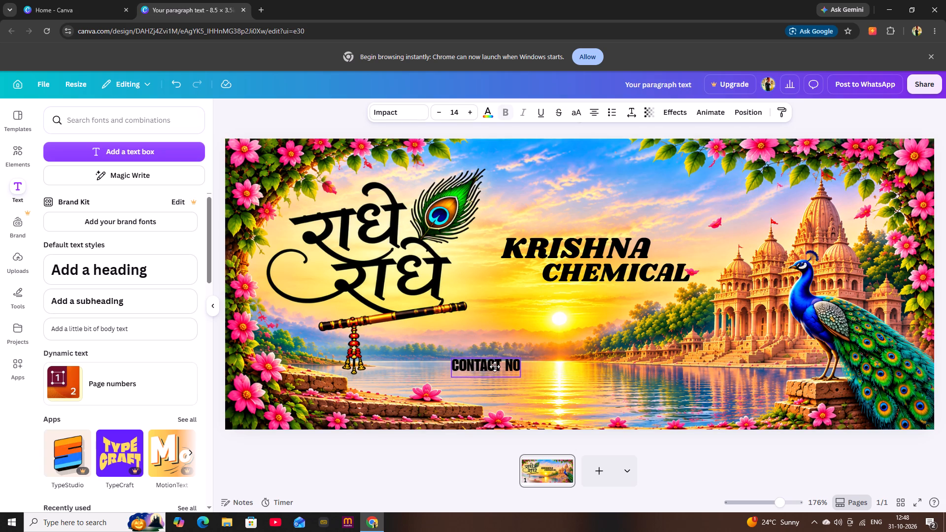
pyautogui.moveTo(495, 366); pyautogui.dragTo(494, 368)
pyautogui.click(562, 369)
pyautogui.click(518, 367)
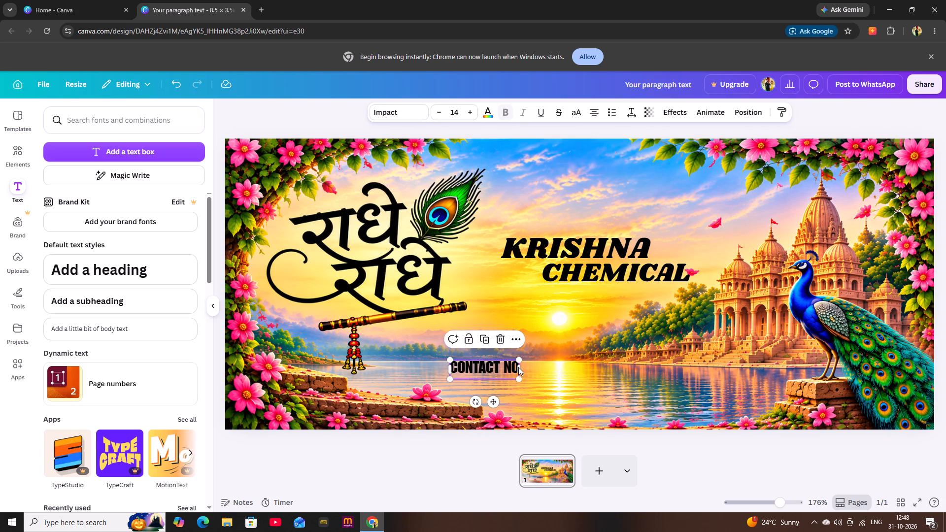
# Append :- to the end of the CONTACT NO text.
pyautogui.click(509, 366)
pyautogui.press('Right')
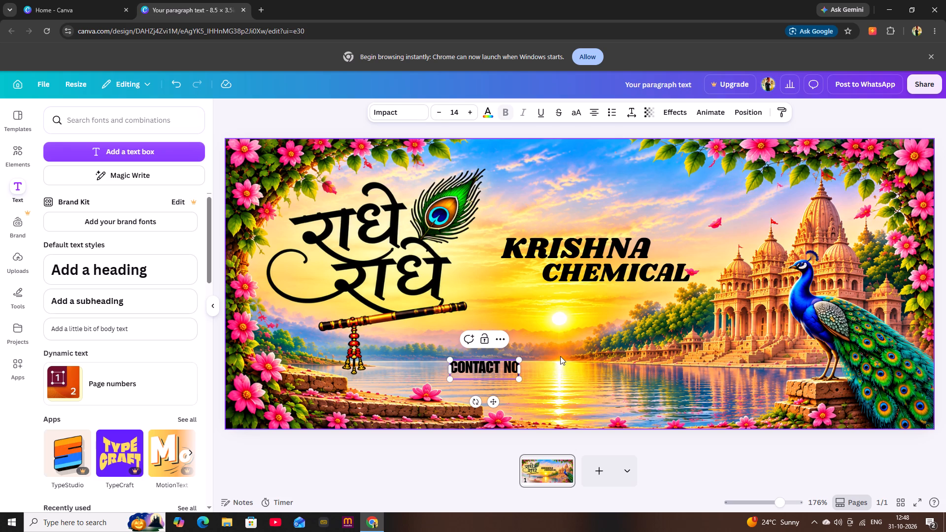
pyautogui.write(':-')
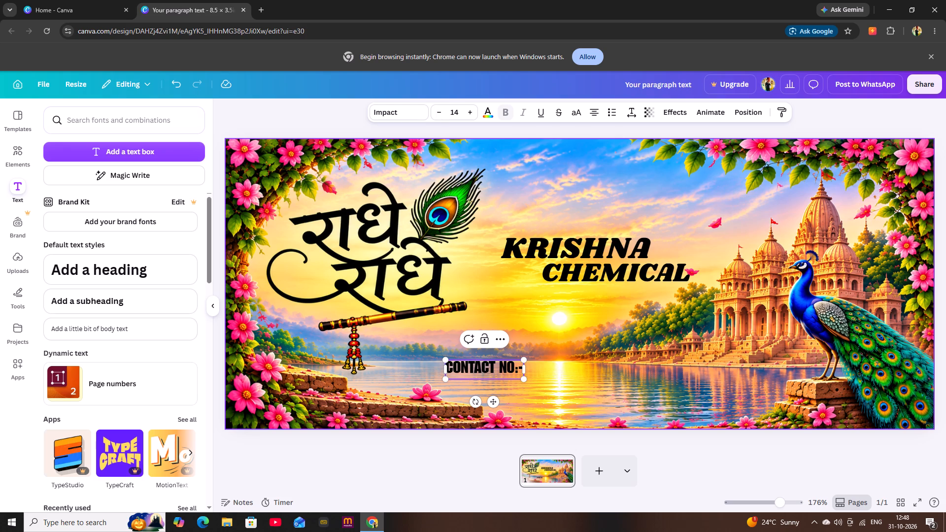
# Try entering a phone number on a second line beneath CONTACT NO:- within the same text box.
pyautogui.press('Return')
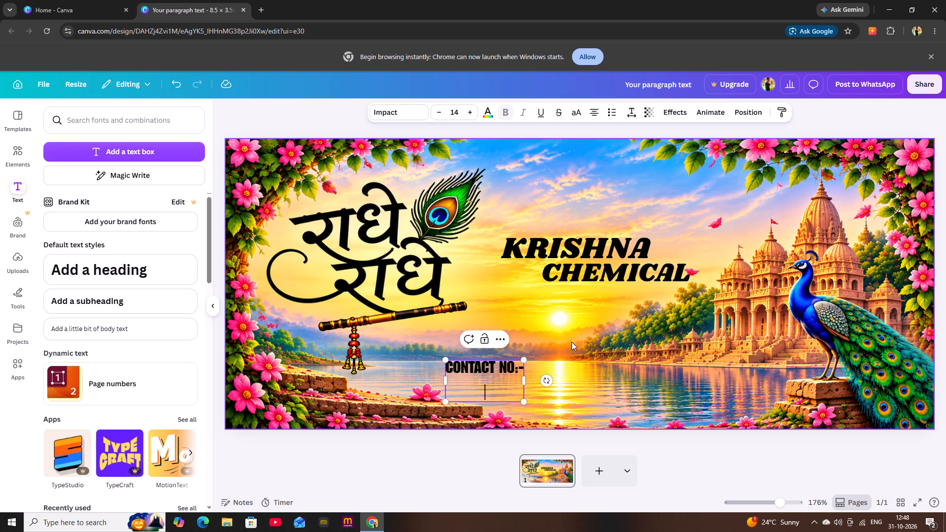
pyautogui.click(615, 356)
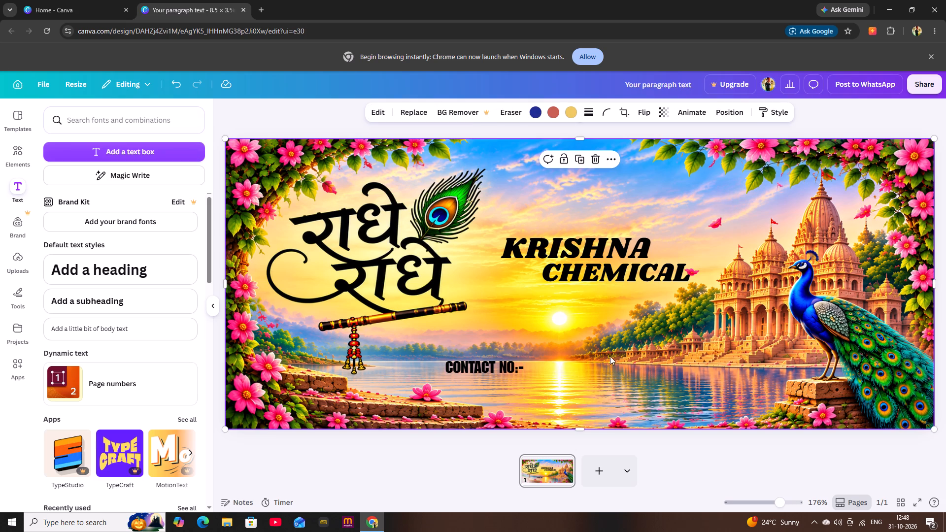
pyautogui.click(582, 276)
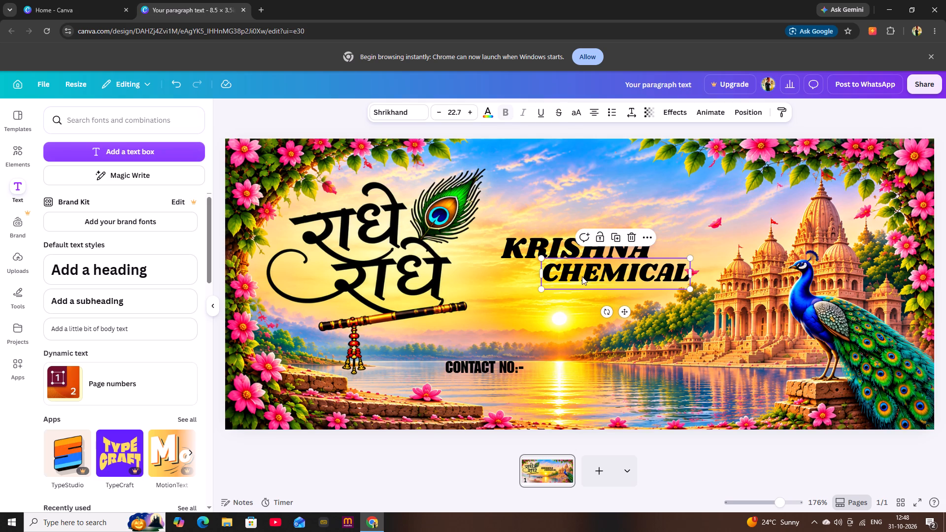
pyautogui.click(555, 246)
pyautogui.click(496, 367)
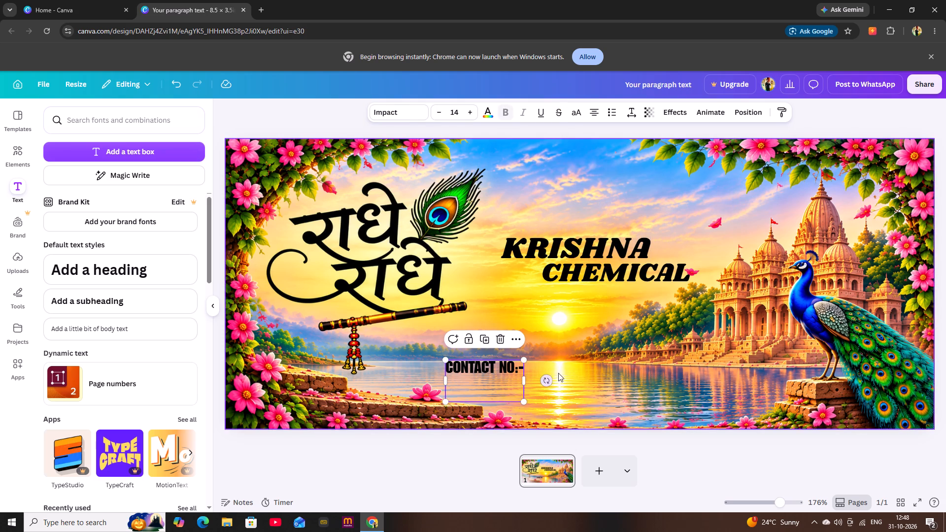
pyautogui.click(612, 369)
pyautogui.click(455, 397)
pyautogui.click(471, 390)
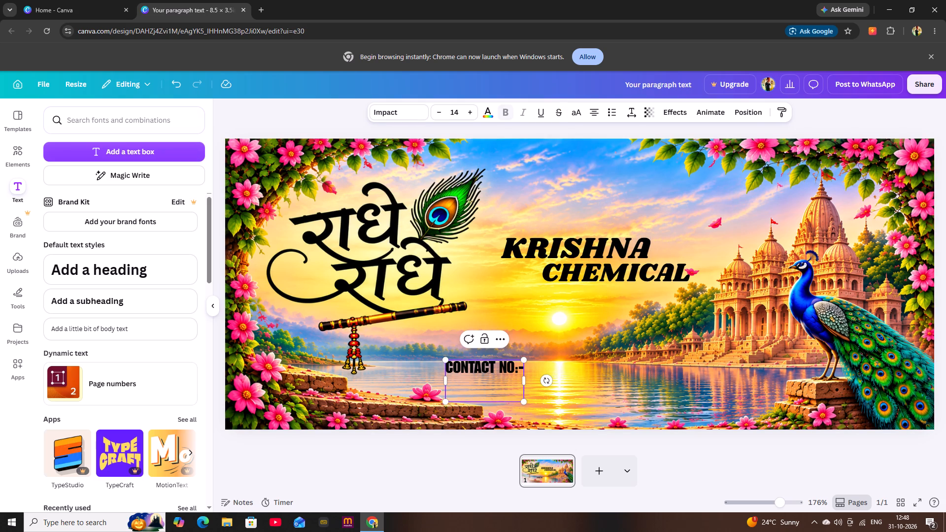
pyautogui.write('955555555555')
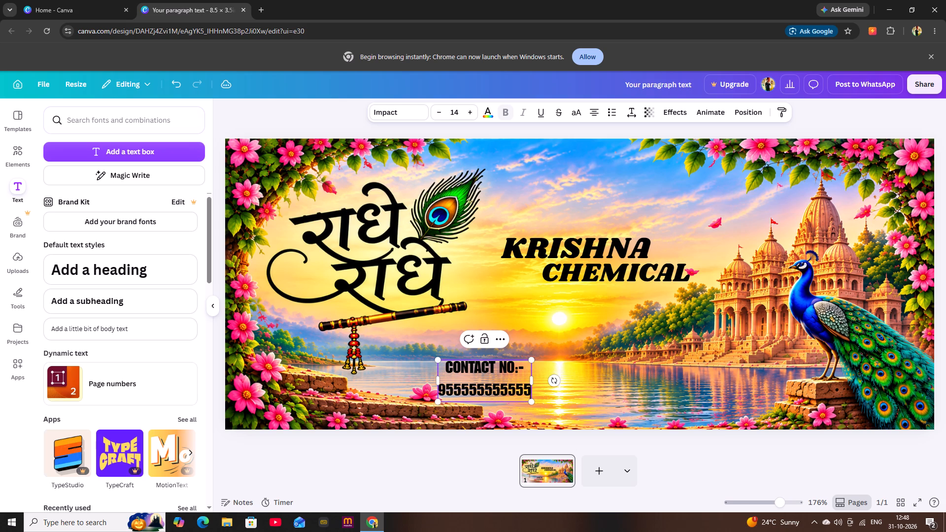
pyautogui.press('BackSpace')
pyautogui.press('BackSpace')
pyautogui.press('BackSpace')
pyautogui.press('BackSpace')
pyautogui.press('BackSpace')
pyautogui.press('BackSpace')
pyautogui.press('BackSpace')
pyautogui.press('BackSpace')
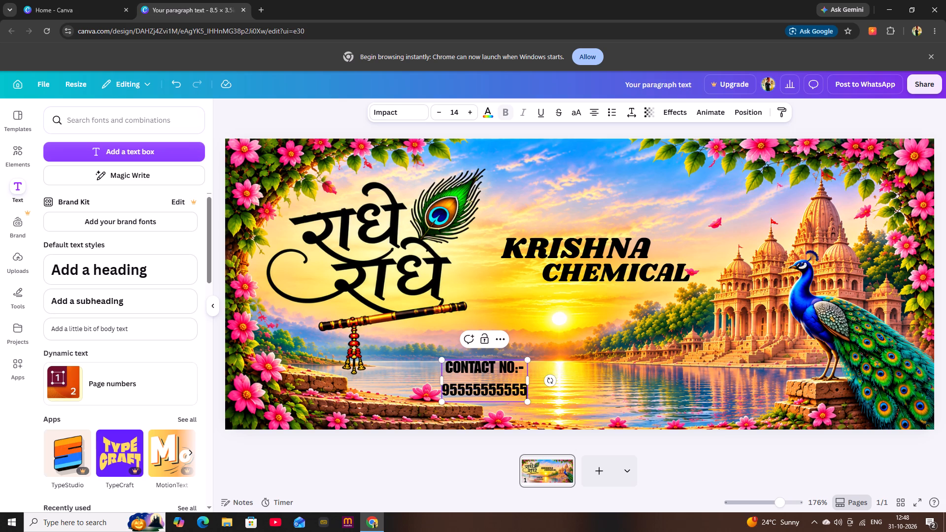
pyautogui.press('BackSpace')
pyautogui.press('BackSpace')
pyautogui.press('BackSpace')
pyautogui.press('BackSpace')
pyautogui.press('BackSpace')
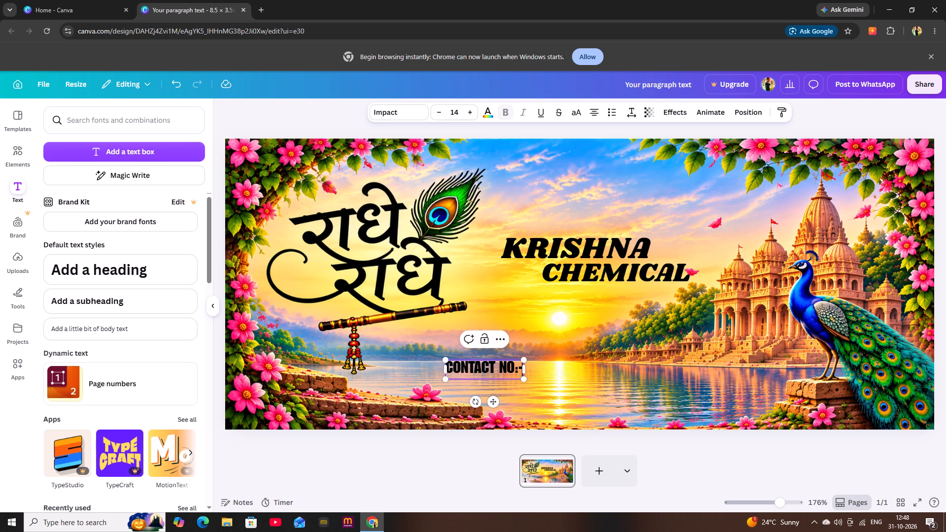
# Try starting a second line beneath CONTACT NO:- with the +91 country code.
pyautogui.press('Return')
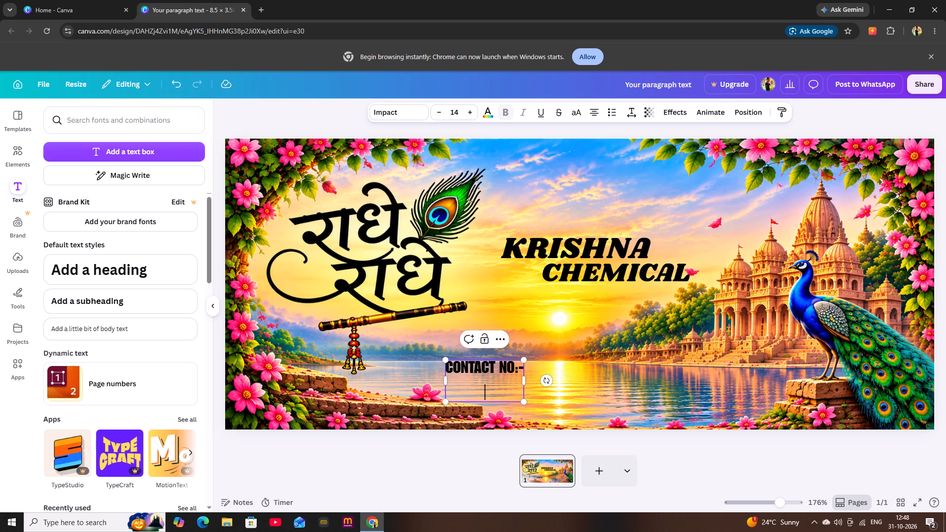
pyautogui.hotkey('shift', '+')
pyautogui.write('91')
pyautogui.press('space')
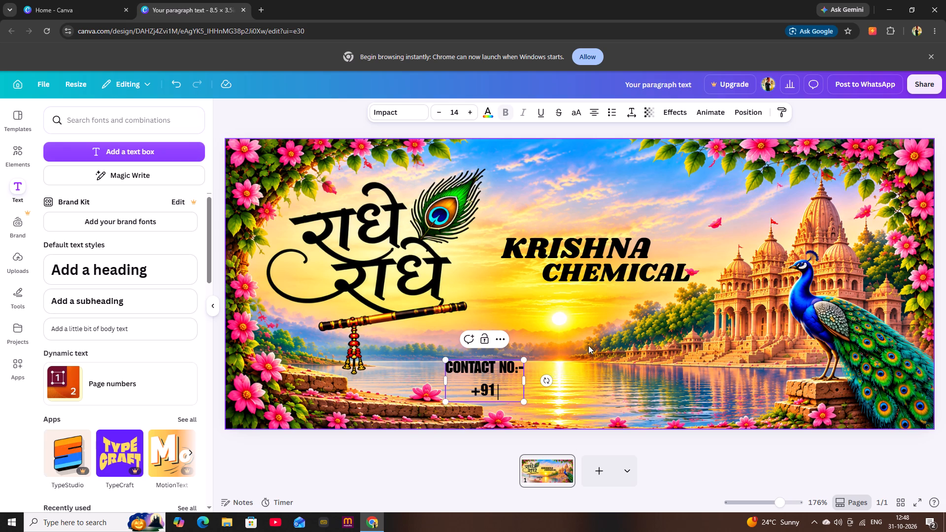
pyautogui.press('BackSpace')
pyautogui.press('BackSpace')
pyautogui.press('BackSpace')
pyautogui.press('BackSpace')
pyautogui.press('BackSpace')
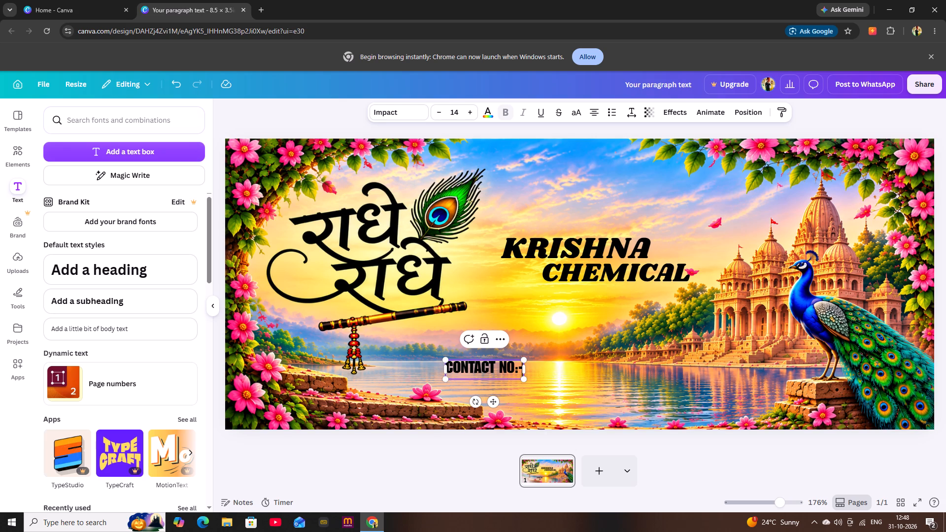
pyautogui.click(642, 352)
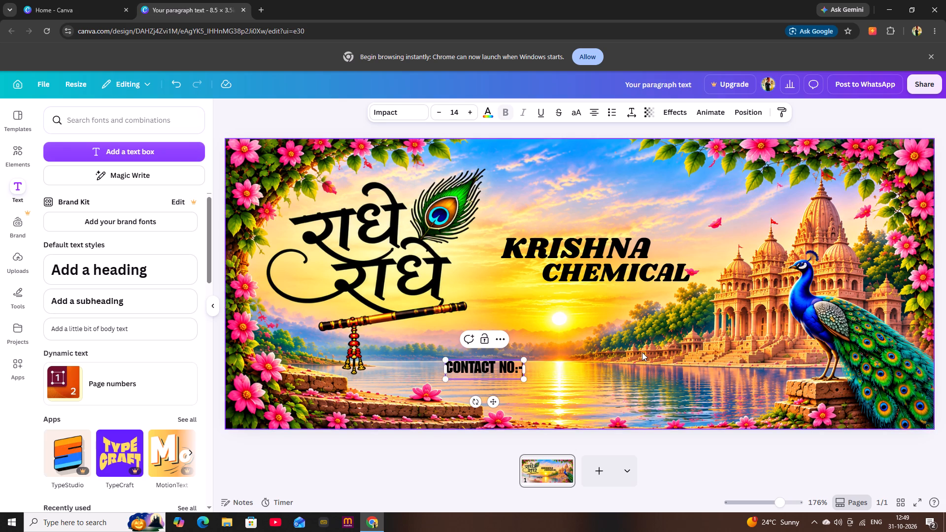
# Add a new subheading in the Impact font with the text ADDRESS:-.
pyautogui.click(114, 301)
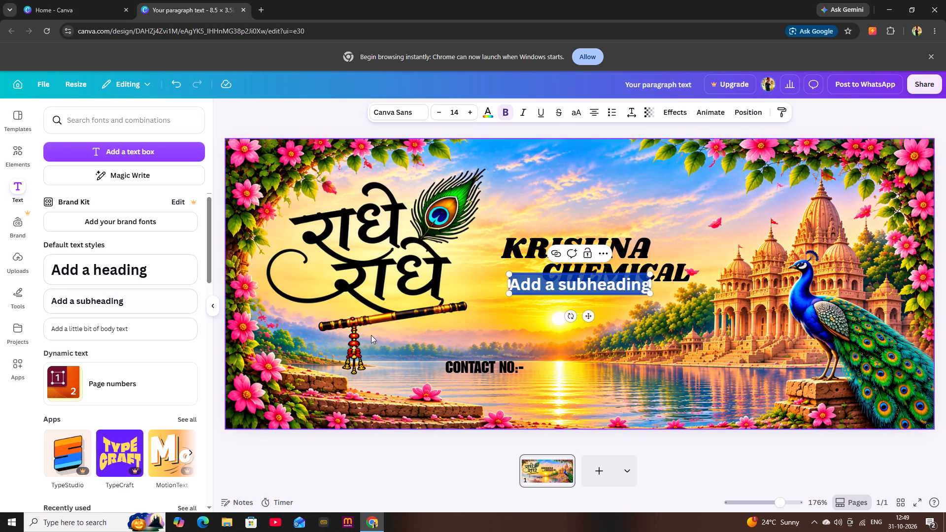
pyautogui.click(406, 116)
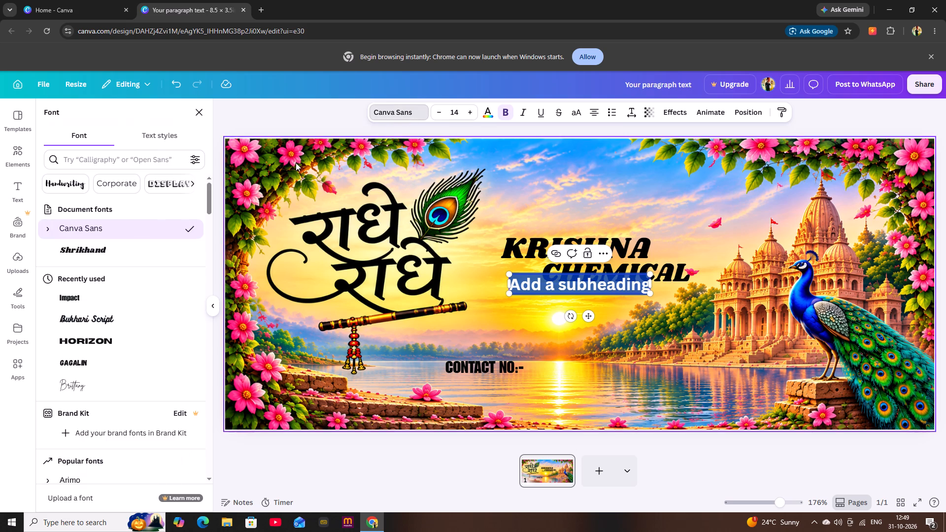
pyautogui.click(112, 250)
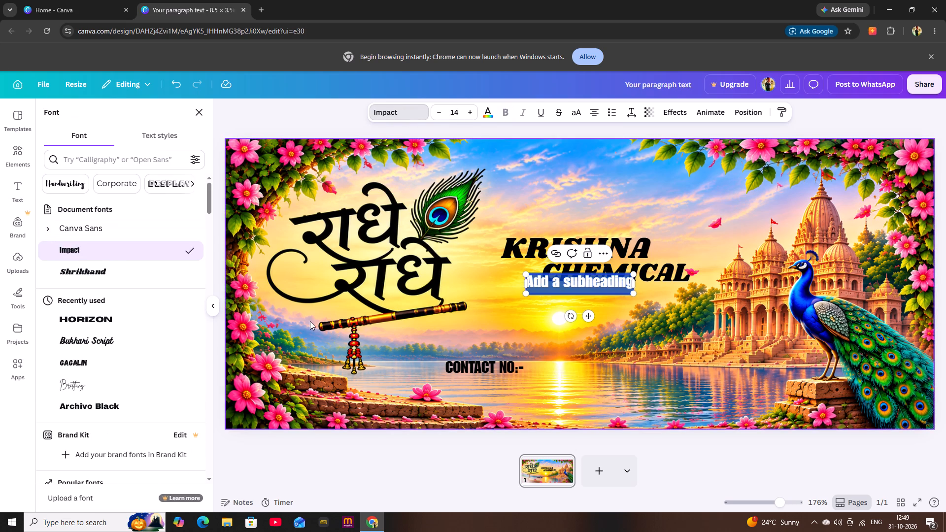
pyautogui.press('BackSpace')
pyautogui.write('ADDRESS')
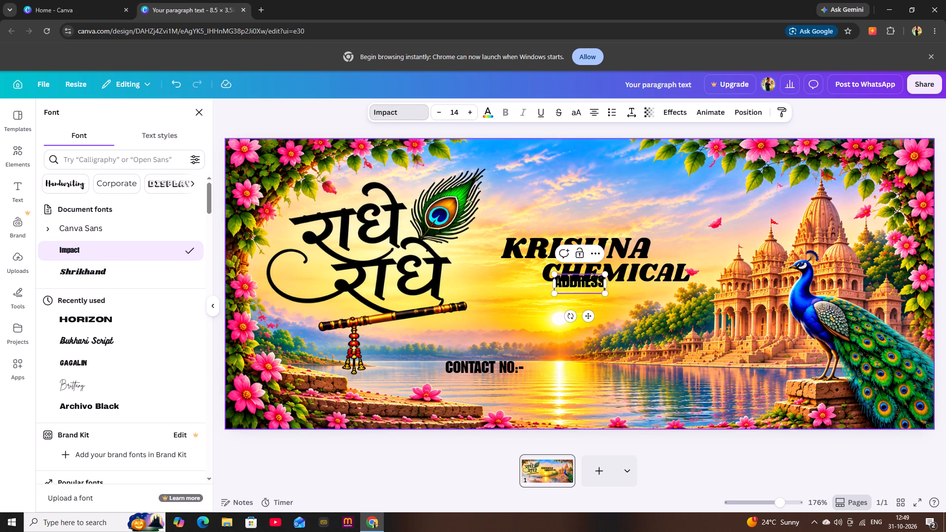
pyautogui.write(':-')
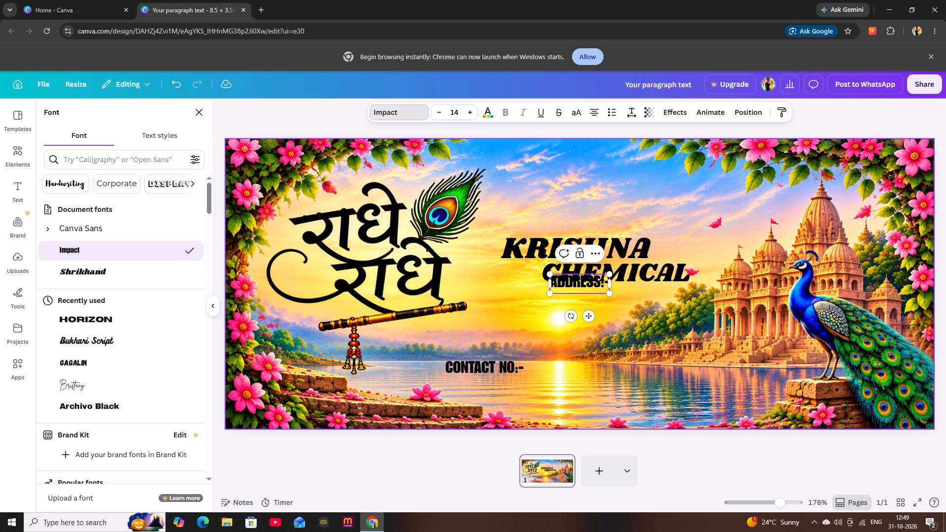
pyautogui.click(703, 350)
# Move ADDRESS:- onto the water to the right of CONTACT NO:-, and lower CONTACT NO:- slightly to level the two labels.
pyautogui.moveTo(592, 283); pyautogui.dragTo(597, 305)
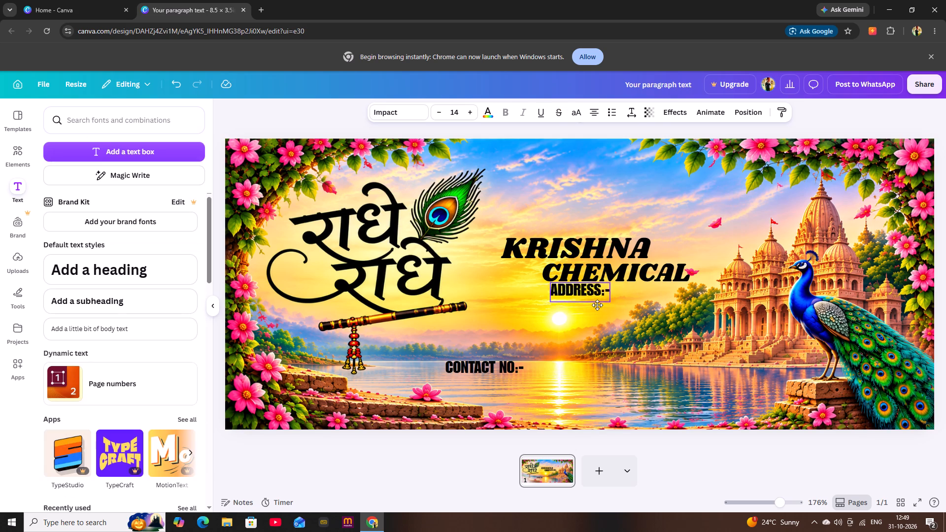
pyautogui.moveTo(597, 305); pyautogui.dragTo(665, 372)
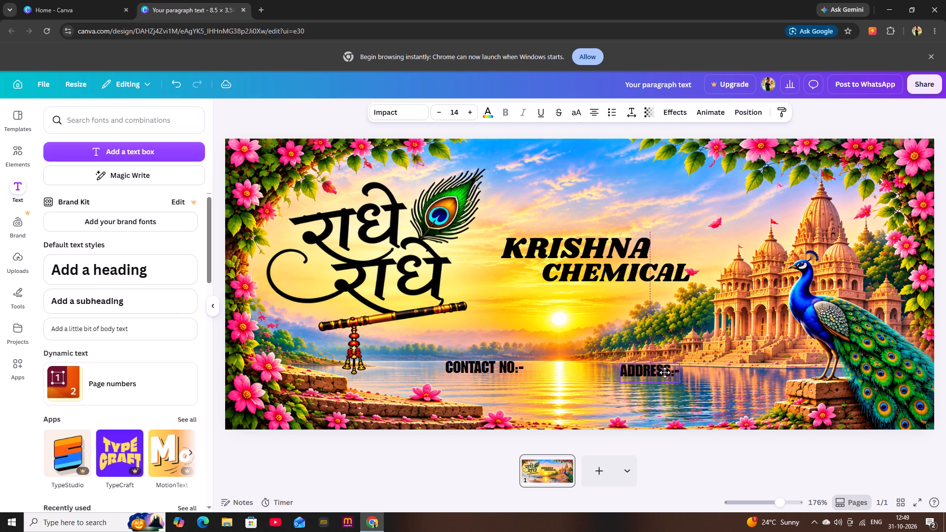
pyautogui.moveTo(665, 372); pyautogui.dragTo(661, 374)
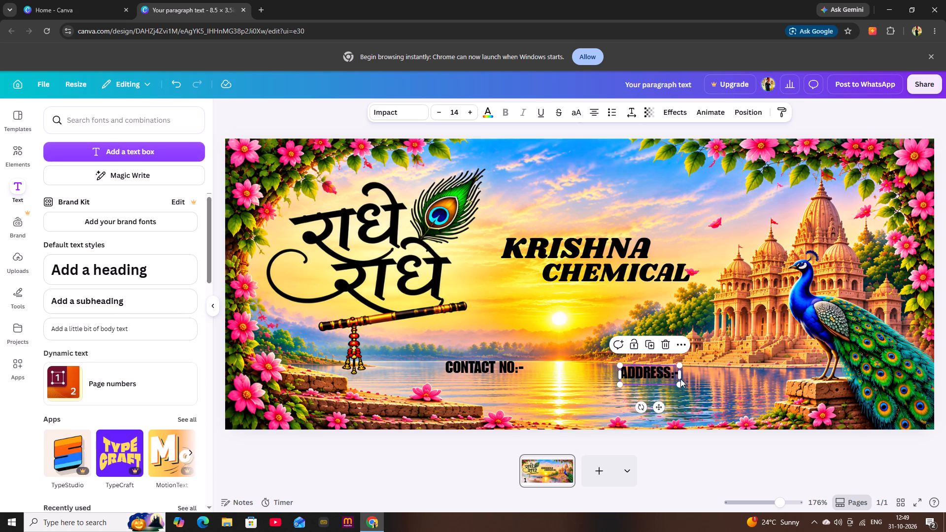
pyautogui.click(751, 382)
pyautogui.moveTo(484, 368); pyautogui.dragTo(483, 374)
pyautogui.click(768, 384)
# Shift ADDRESS:- slightly closer to CONTACT NO:- and fine-tune the left edge of its text box.
pyautogui.click(650, 371)
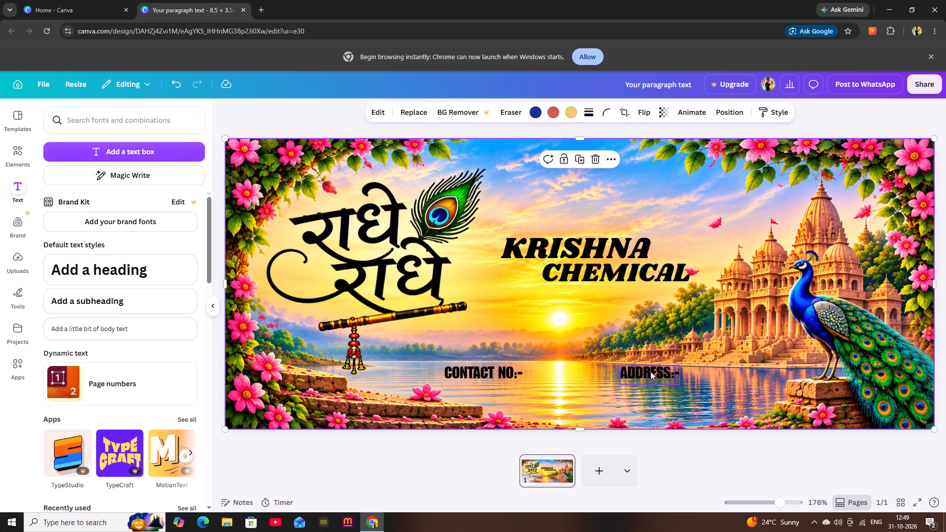
pyautogui.moveTo(678, 381); pyautogui.dragTo(669, 383)
pyautogui.moveTo(669, 383); pyautogui.dragTo(662, 381)
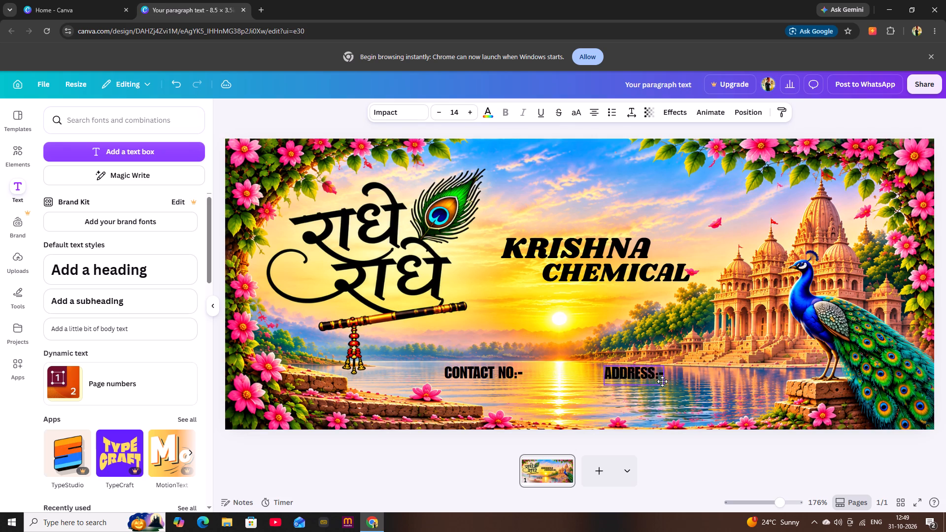
pyautogui.moveTo(662, 381); pyautogui.dragTo(662, 379)
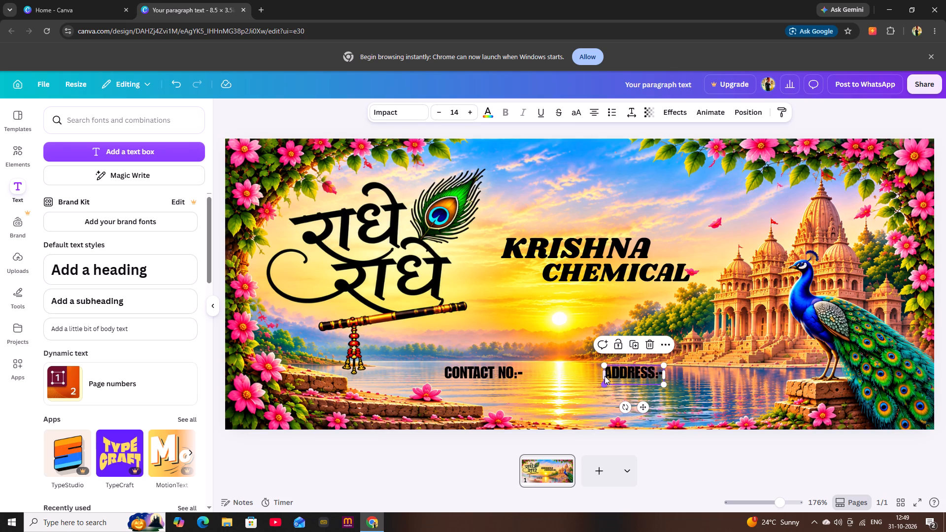
pyautogui.click(602, 377)
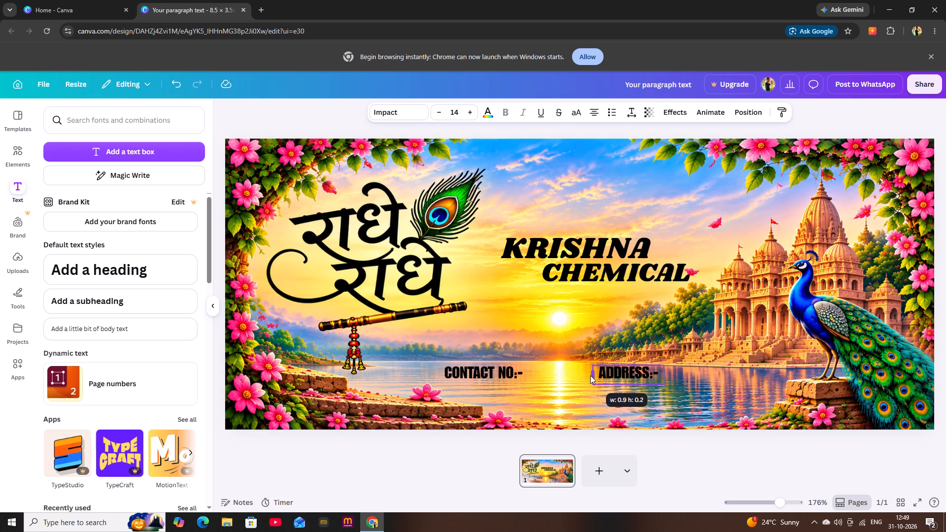
pyautogui.moveTo(606, 387); pyautogui.dragTo(606, 387)
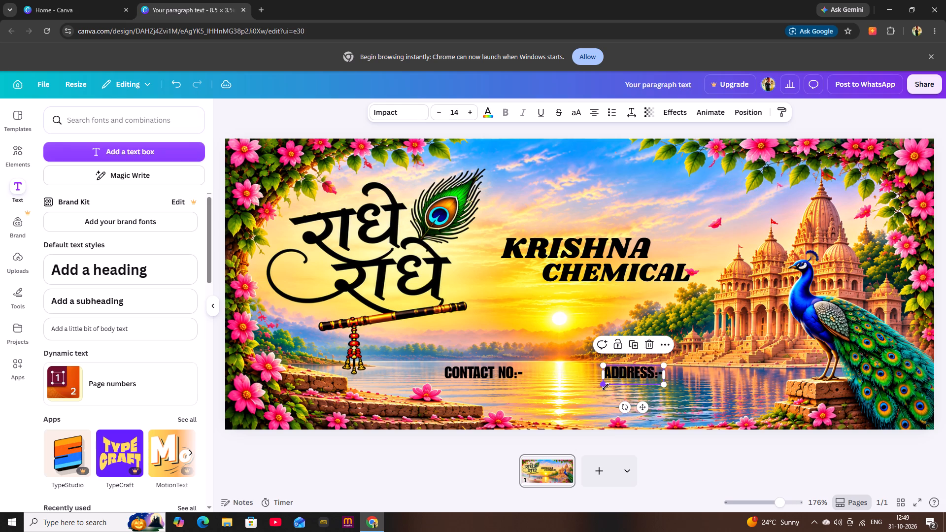
pyautogui.moveTo(606, 387); pyautogui.dragTo(602, 379)
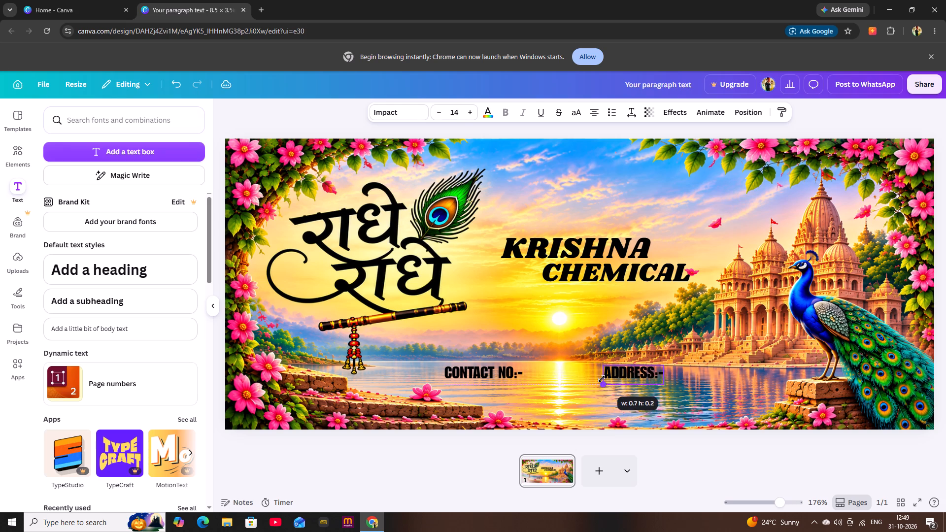
pyautogui.moveTo(602, 379); pyautogui.dragTo(599, 381)
pyautogui.click(628, 375)
pyautogui.click(736, 380)
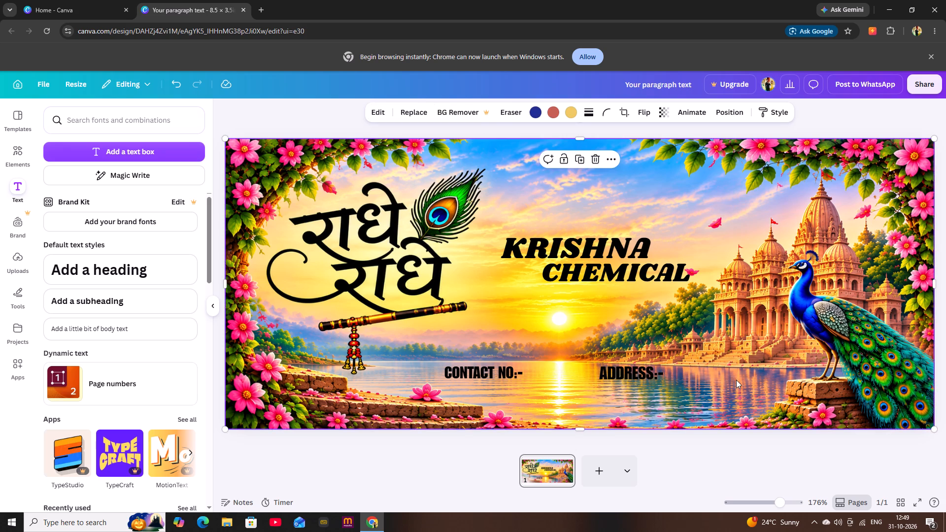
pyautogui.click(632, 377)
pyautogui.click(699, 379)
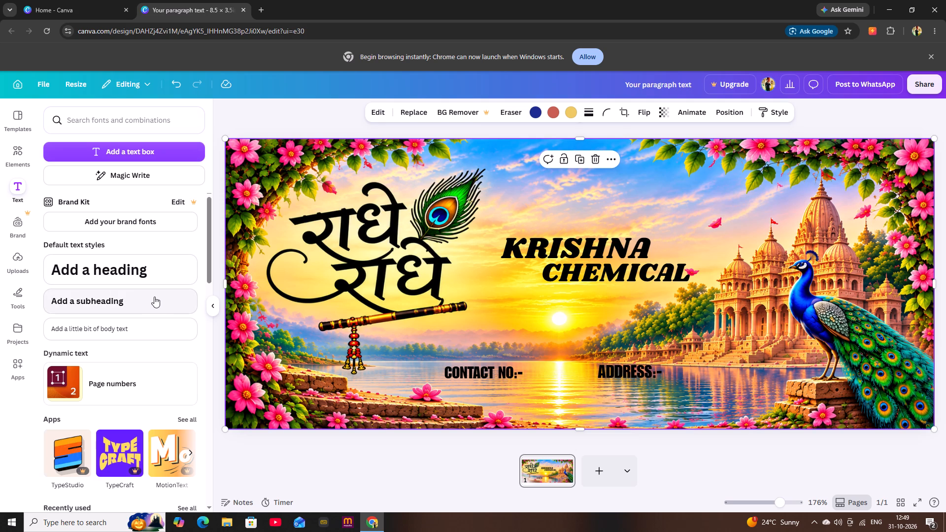
# Add a new subheading in the Impact font containing the plot number and locality of the address.
pyautogui.click(138, 298)
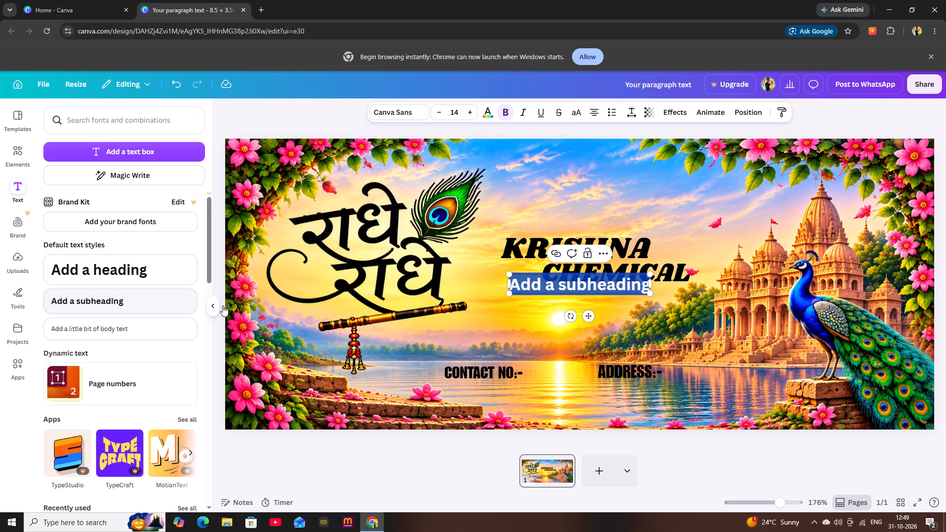
pyautogui.press('BackSpace')
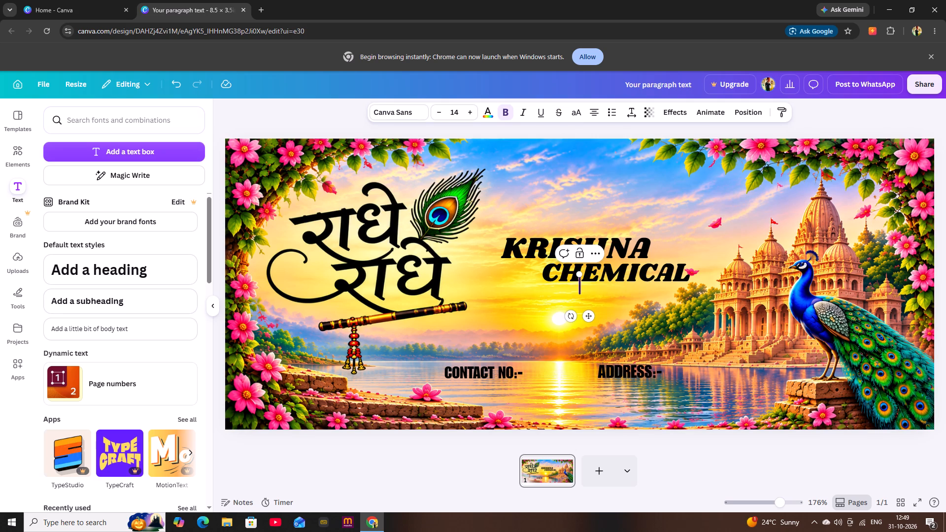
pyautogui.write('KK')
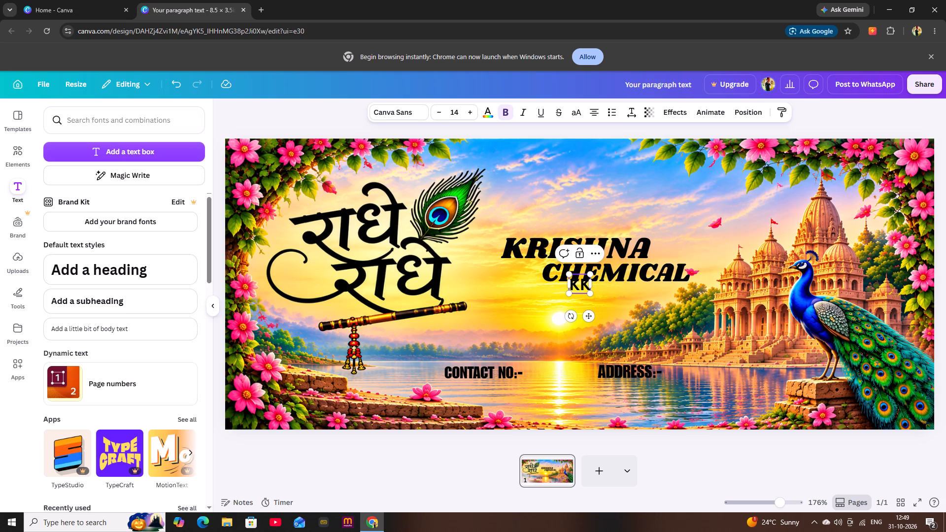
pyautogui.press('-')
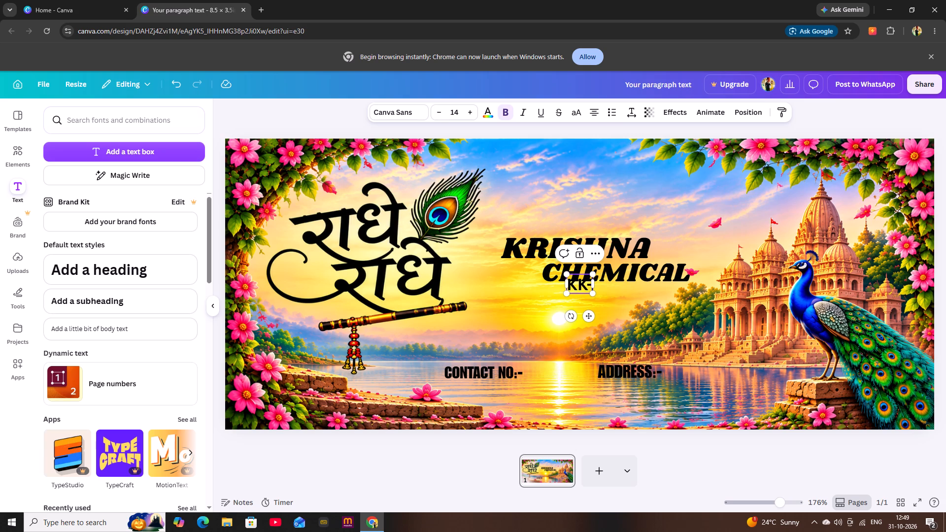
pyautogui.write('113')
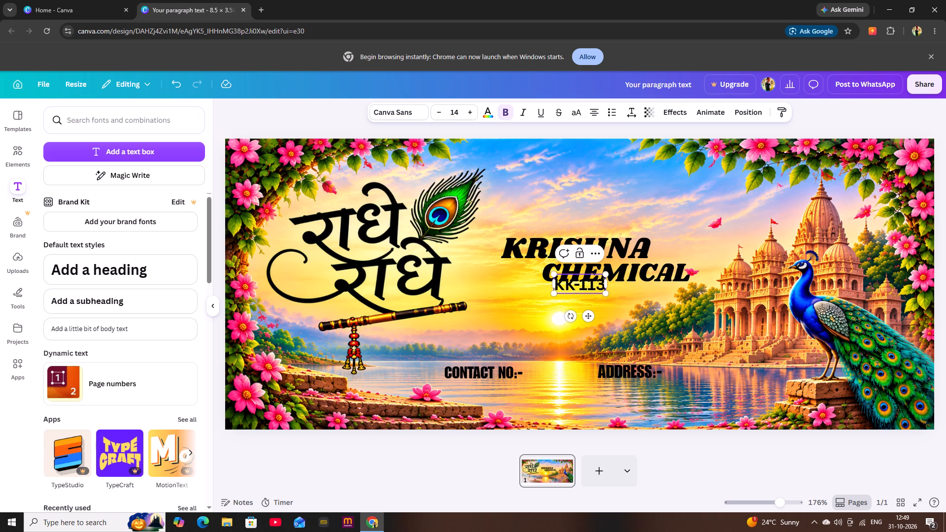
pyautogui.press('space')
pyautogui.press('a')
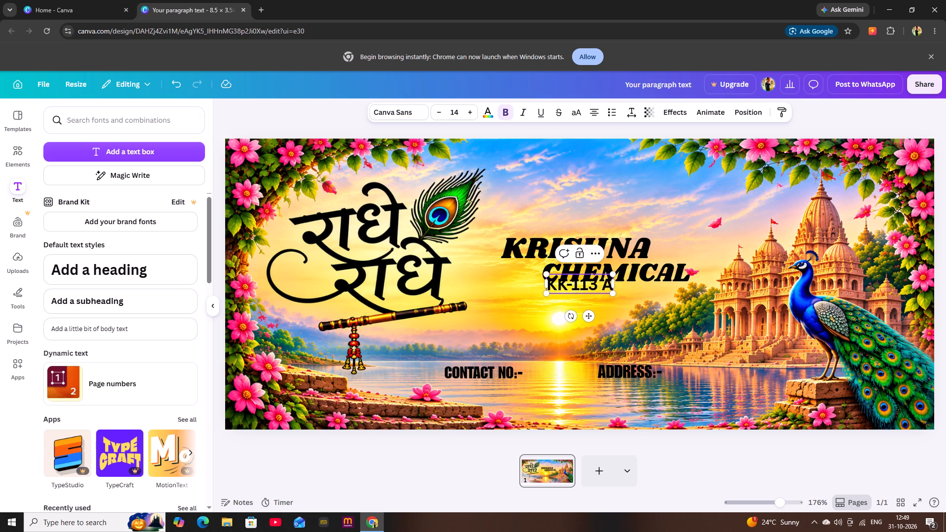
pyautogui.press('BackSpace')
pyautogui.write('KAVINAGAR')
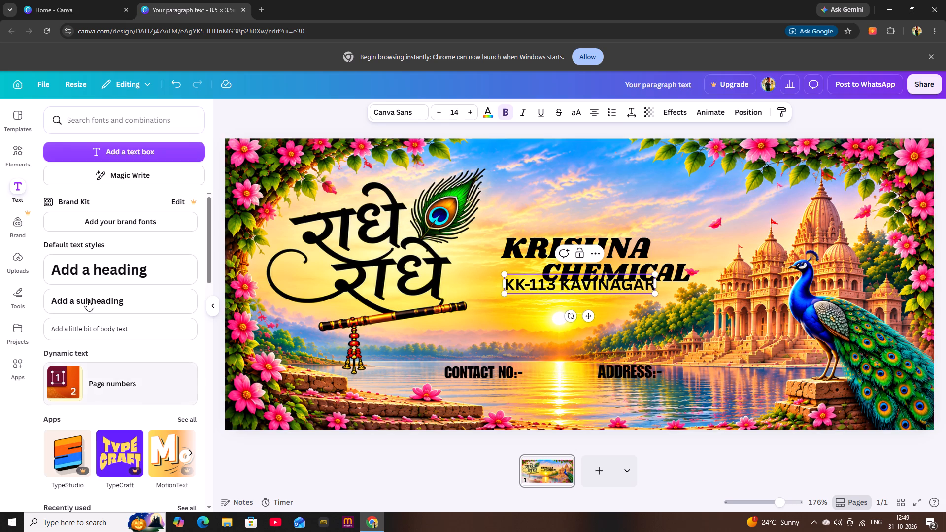
pyautogui.click(376, 115)
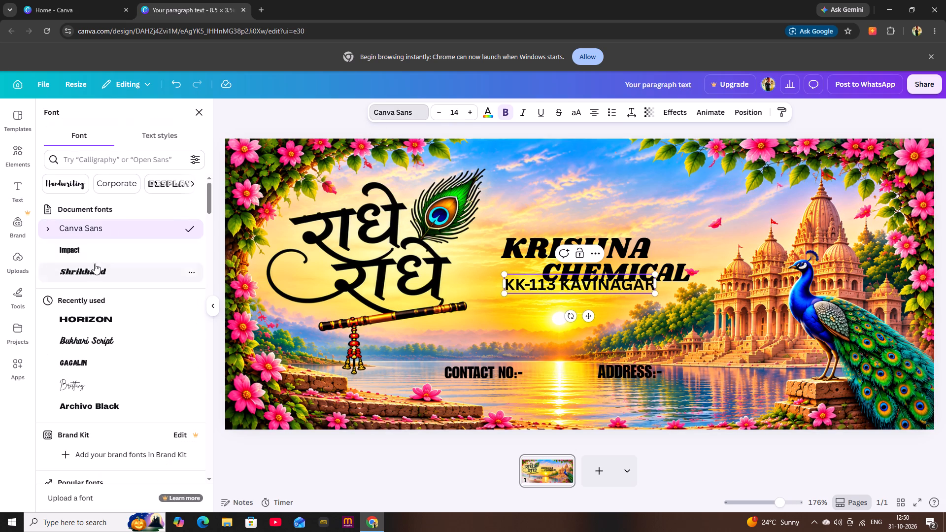
pyautogui.click(100, 253)
pyautogui.click(736, 328)
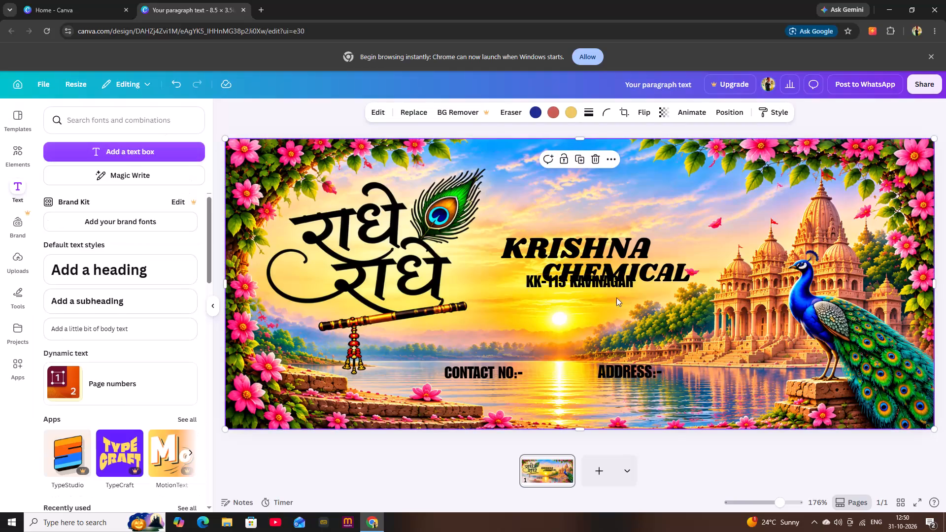
# Move the new address line onto the water directly beneath ADDRESS:-, with their left edges aligned.
pyautogui.moveTo(554, 283); pyautogui.dragTo(625, 386)
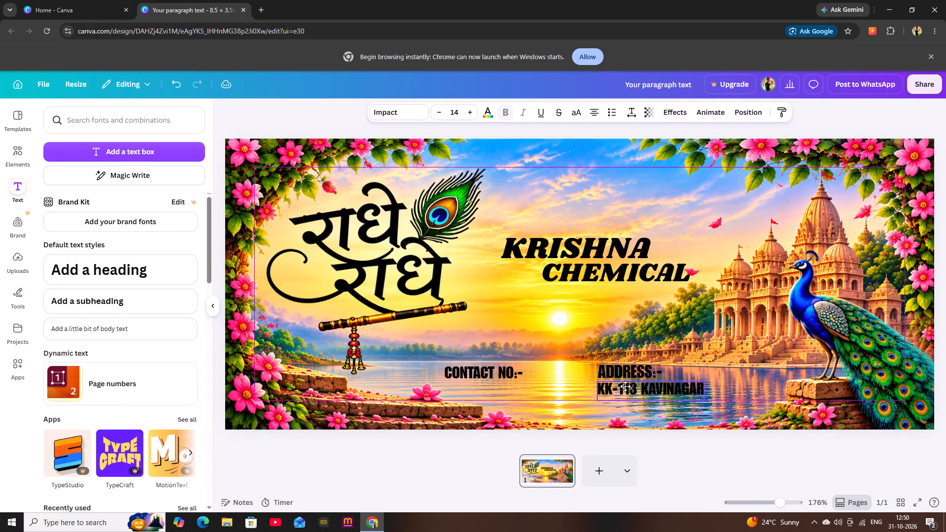
pyautogui.moveTo(625, 386); pyautogui.dragTo(628, 389)
pyautogui.click(756, 302)
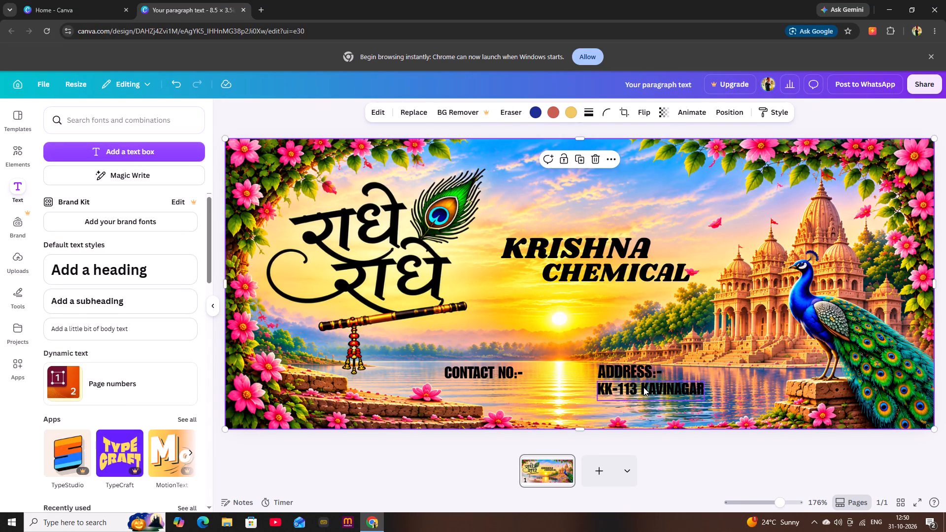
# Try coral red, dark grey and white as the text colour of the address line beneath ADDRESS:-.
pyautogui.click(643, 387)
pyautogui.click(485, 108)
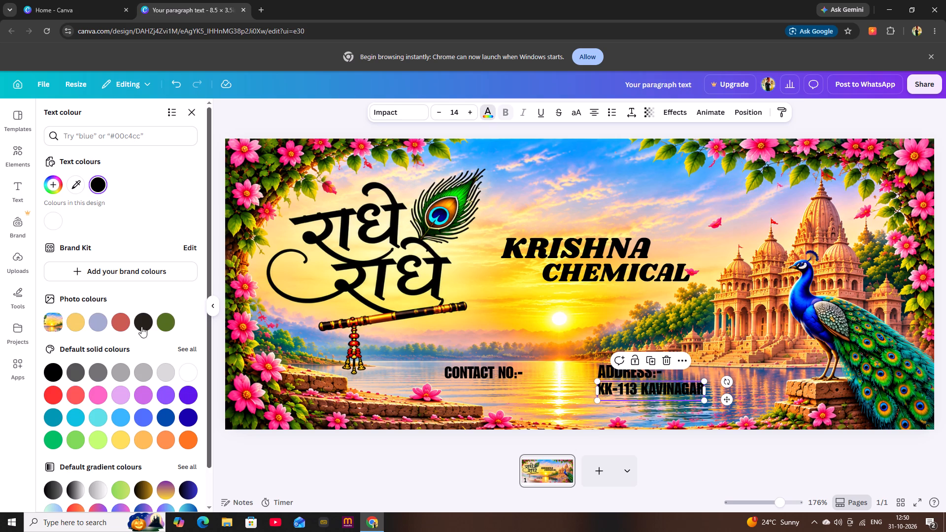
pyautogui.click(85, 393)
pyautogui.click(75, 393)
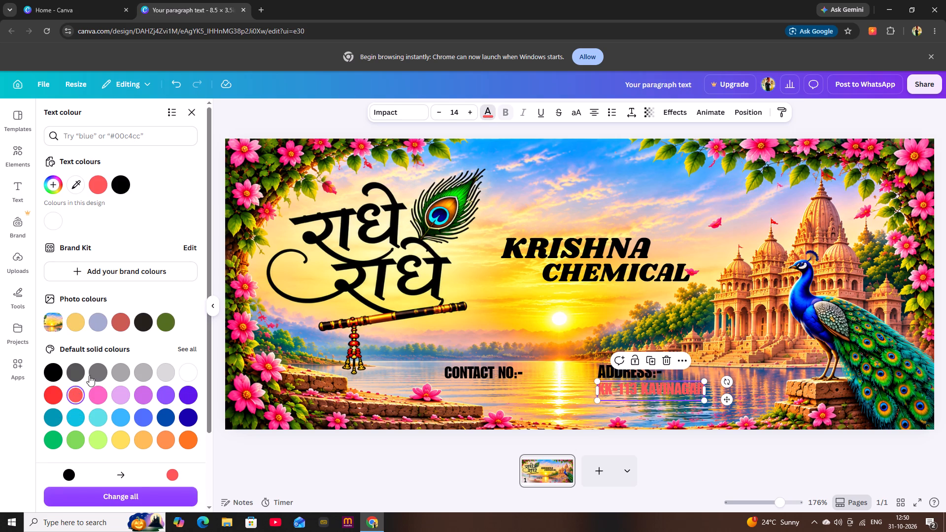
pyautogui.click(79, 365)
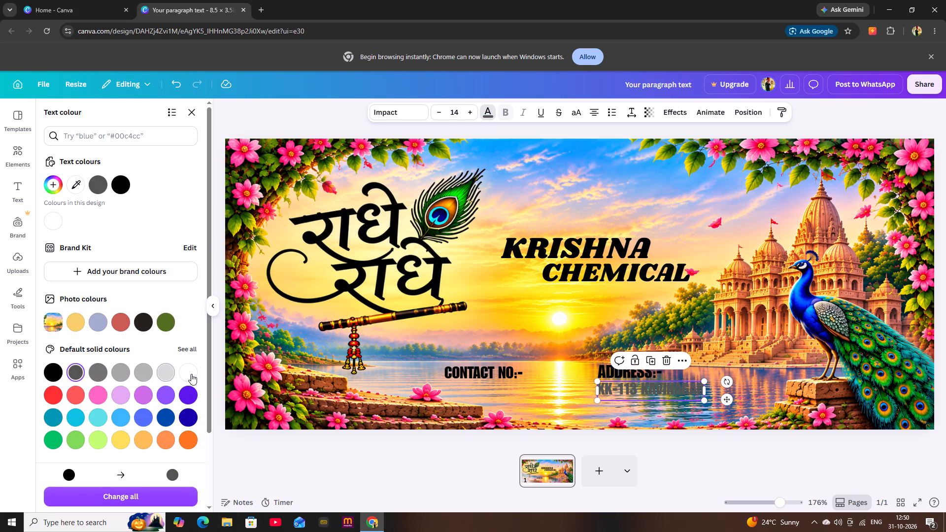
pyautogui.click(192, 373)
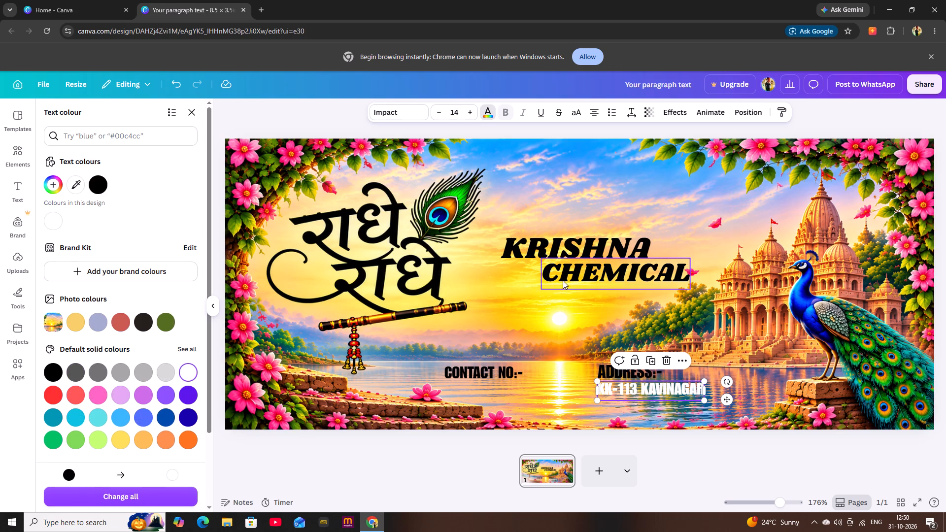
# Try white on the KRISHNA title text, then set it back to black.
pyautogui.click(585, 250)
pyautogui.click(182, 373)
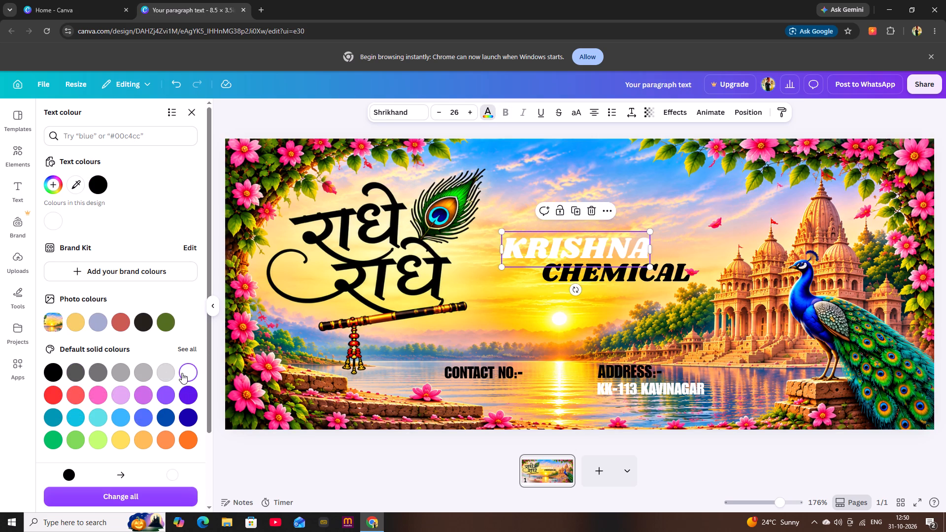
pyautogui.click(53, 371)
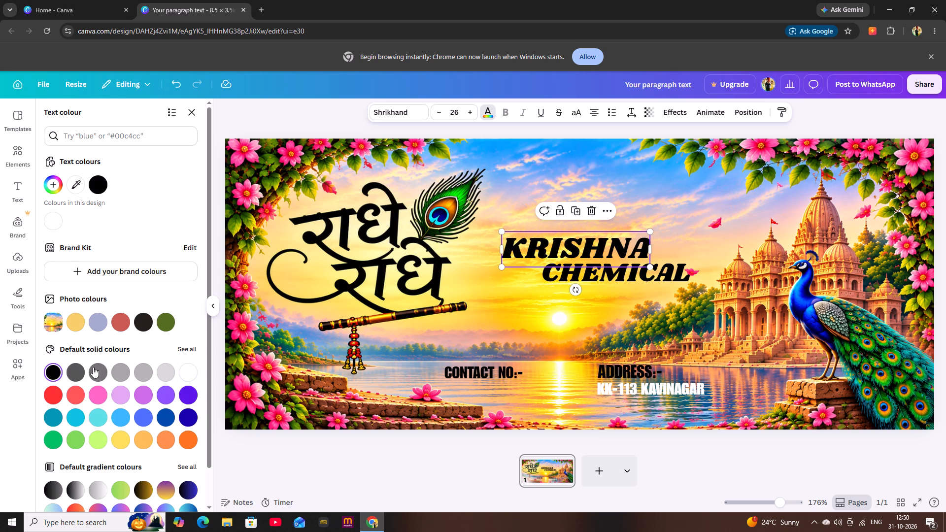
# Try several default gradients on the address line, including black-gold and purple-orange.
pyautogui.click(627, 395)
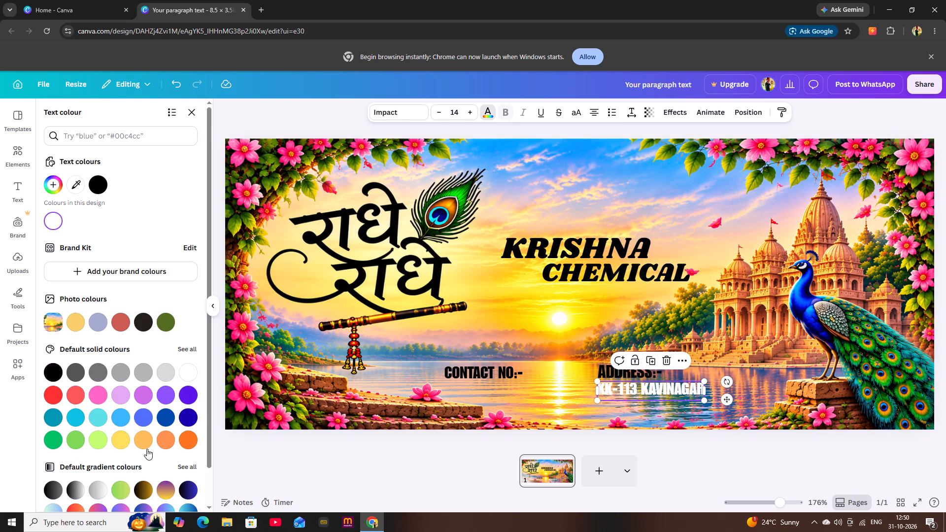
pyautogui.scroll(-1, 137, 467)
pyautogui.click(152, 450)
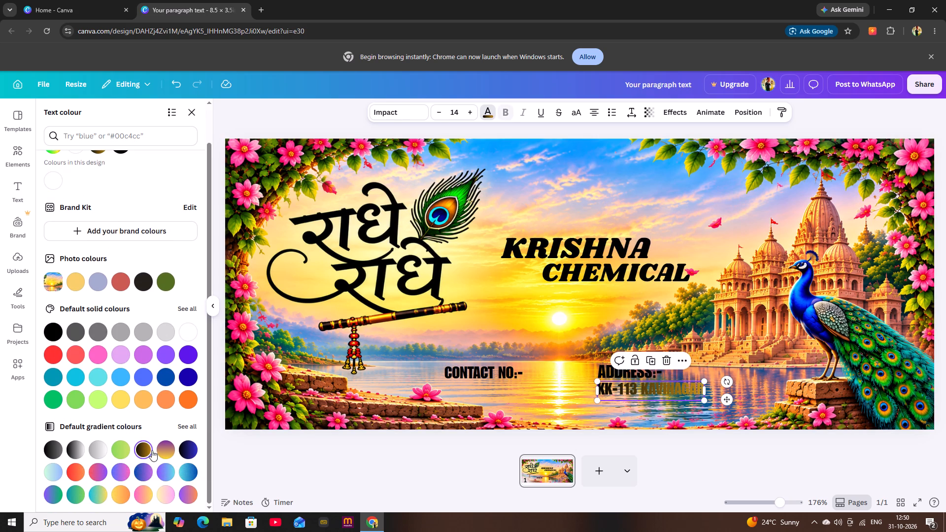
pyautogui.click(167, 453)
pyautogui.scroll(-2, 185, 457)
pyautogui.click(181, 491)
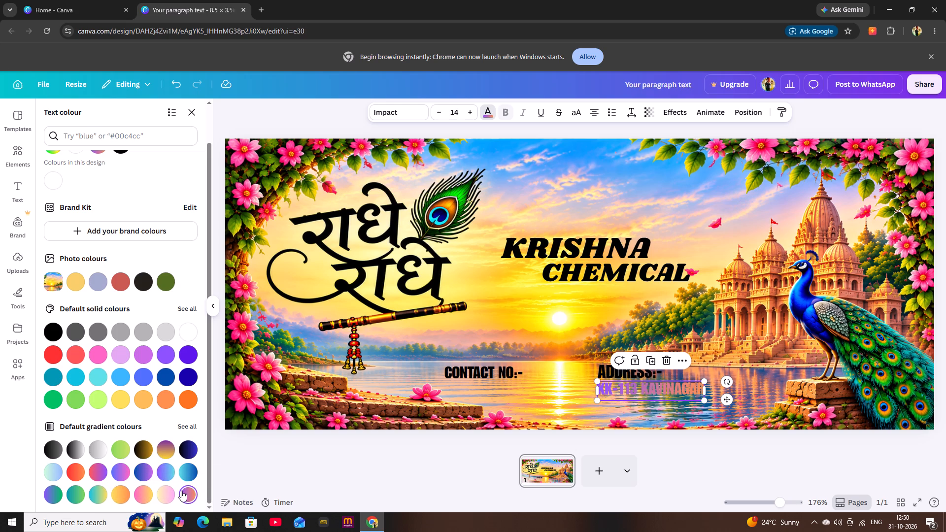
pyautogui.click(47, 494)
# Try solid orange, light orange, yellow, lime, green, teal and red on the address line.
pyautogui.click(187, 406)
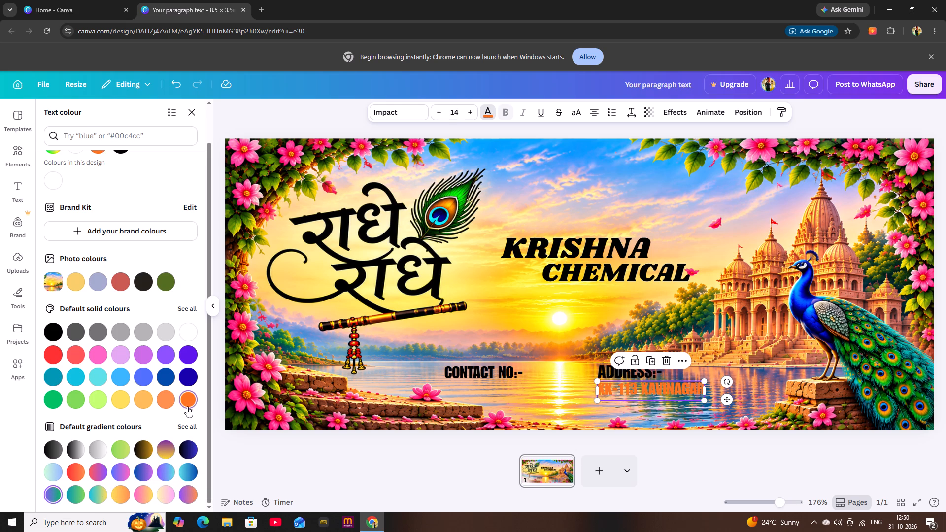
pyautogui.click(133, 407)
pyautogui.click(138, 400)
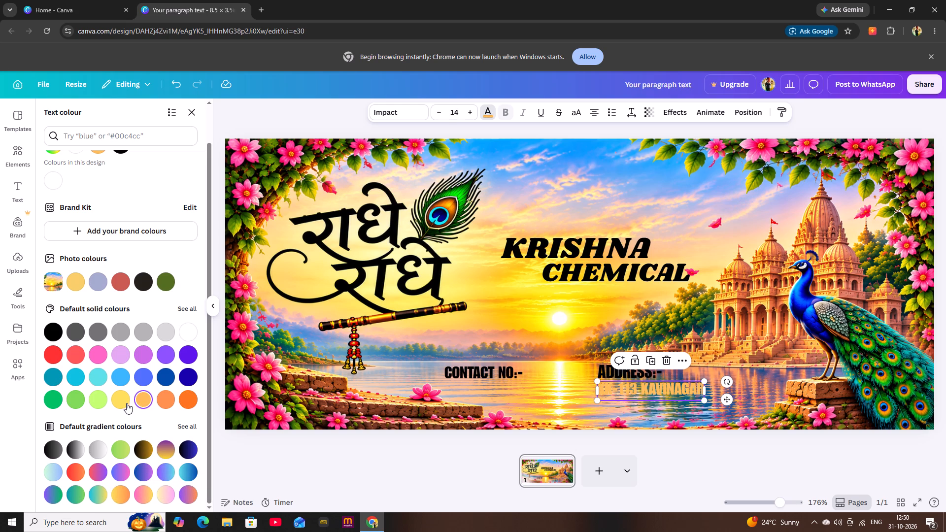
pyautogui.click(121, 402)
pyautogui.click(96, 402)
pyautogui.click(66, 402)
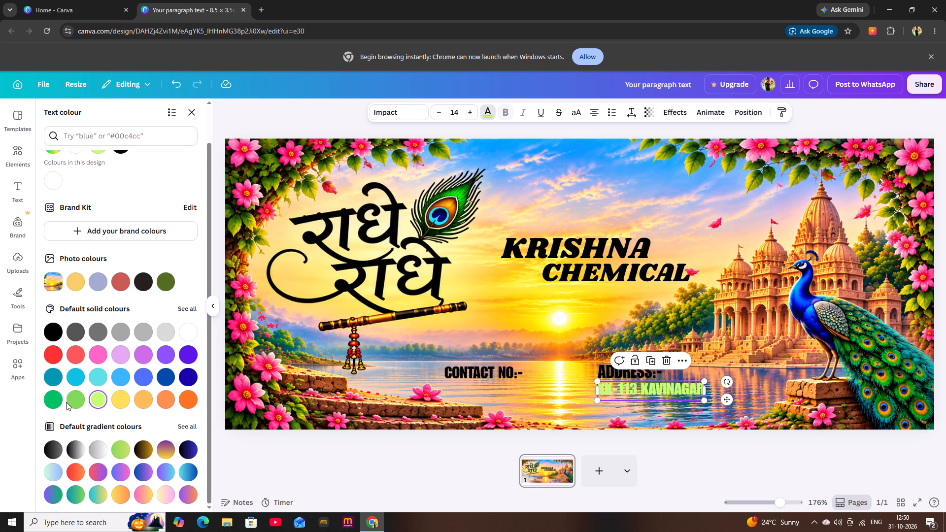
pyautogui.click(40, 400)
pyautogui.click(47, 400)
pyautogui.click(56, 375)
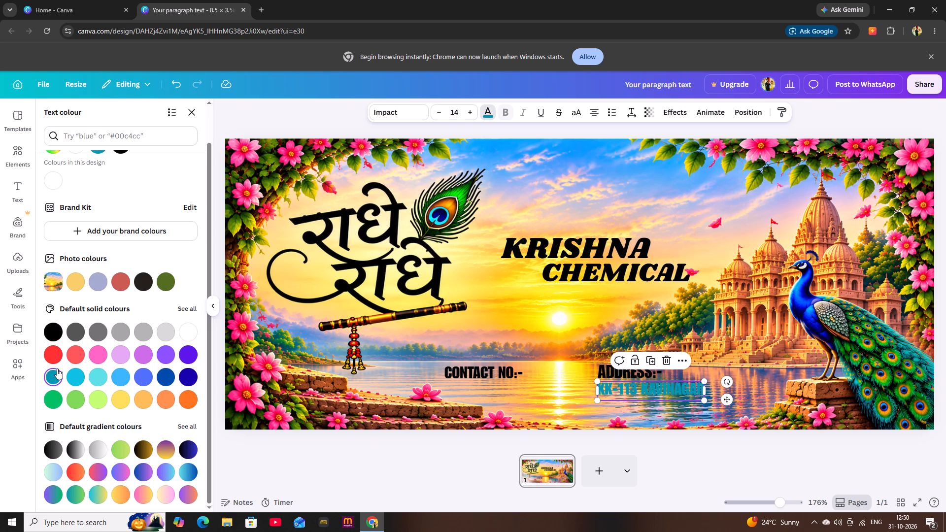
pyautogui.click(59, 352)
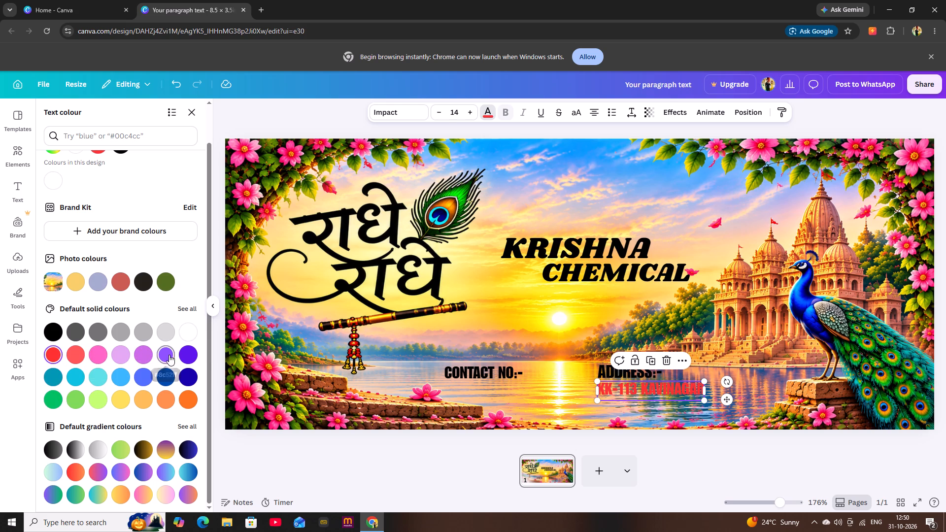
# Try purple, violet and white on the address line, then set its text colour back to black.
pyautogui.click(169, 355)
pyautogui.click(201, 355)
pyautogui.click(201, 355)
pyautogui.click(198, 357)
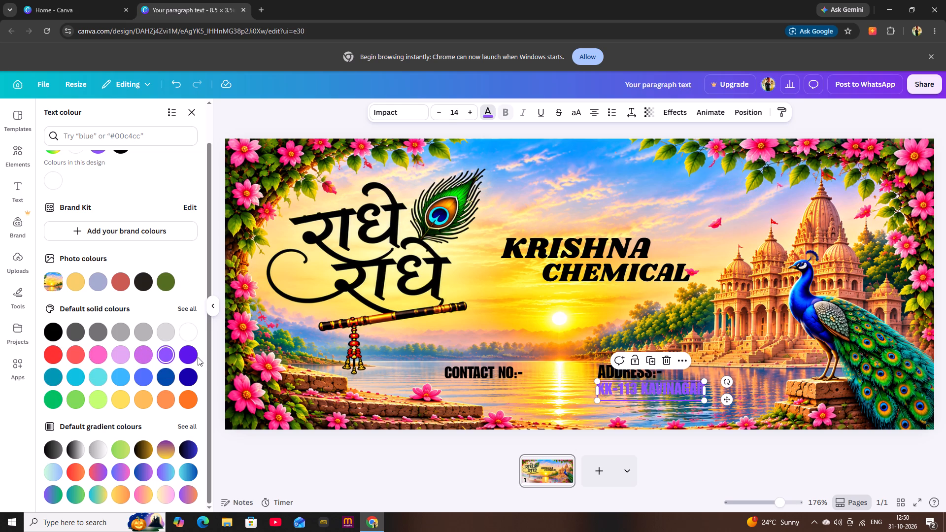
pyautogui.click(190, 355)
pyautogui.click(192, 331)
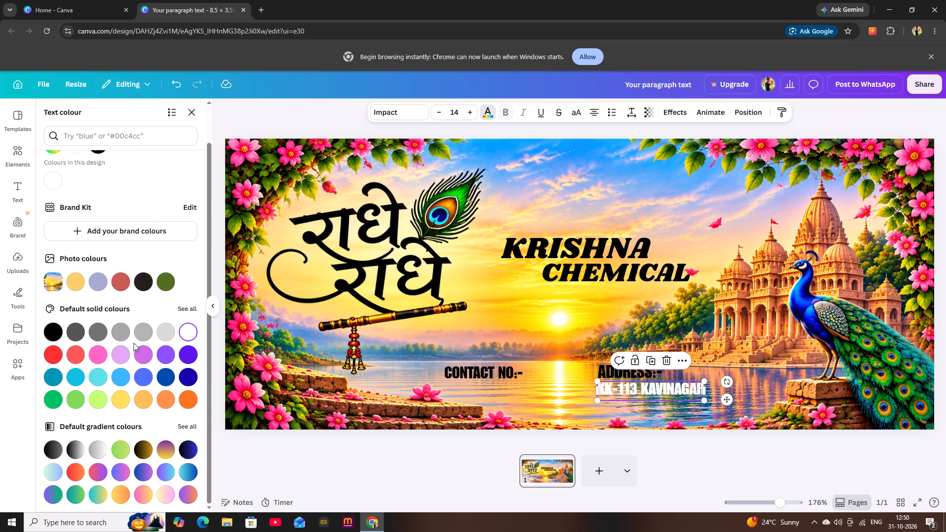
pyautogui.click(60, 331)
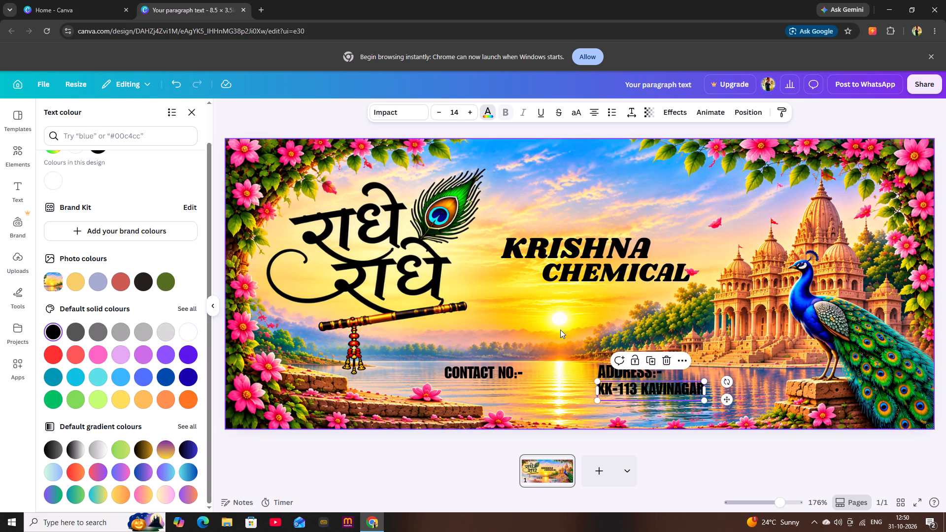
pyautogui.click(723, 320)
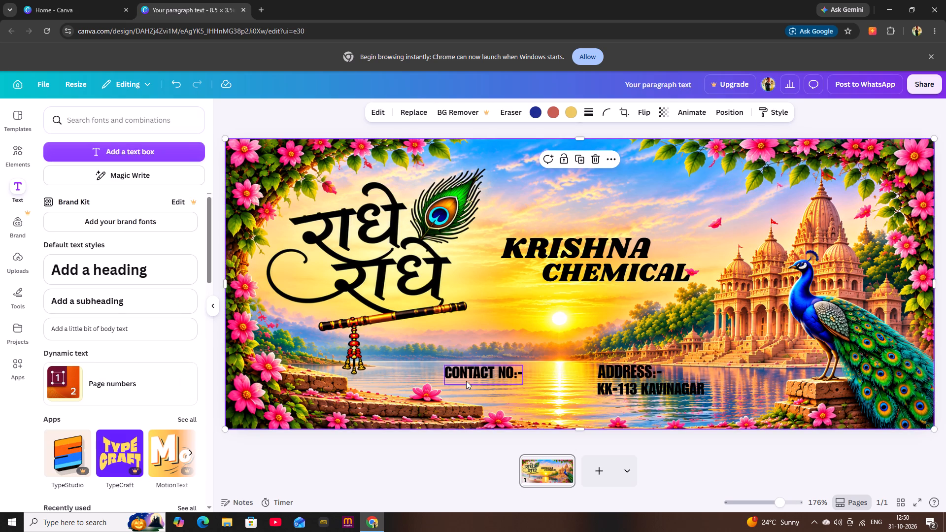
# Add a new subheading containing the +91 country code.
pyautogui.click(489, 391)
pyautogui.click(109, 299)
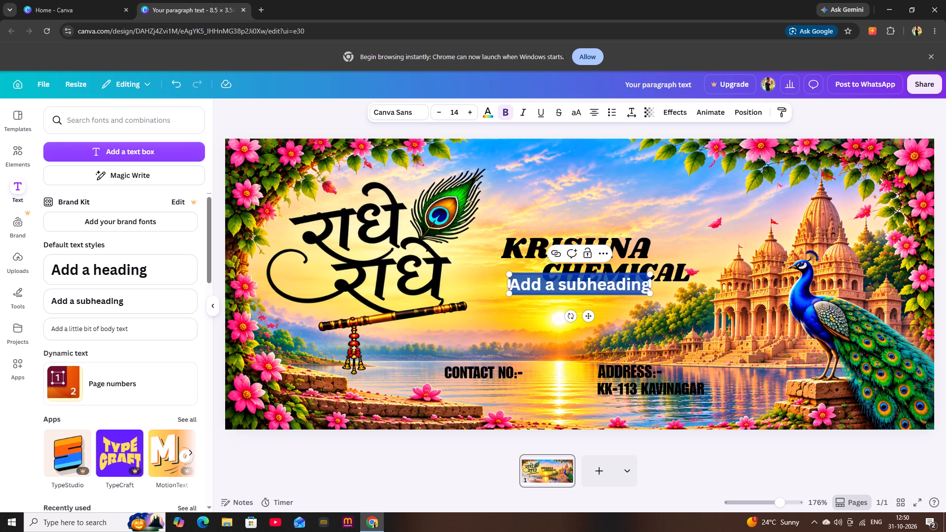
pyautogui.press('BackSpace')
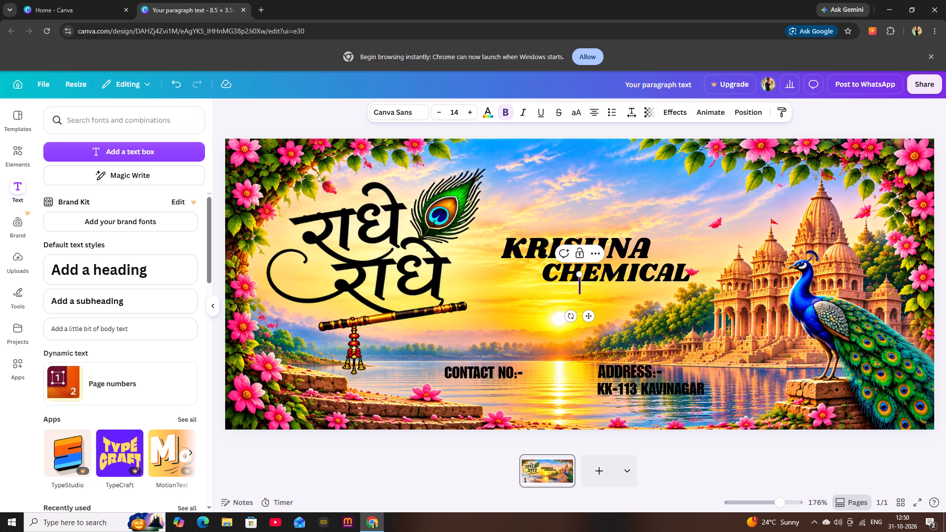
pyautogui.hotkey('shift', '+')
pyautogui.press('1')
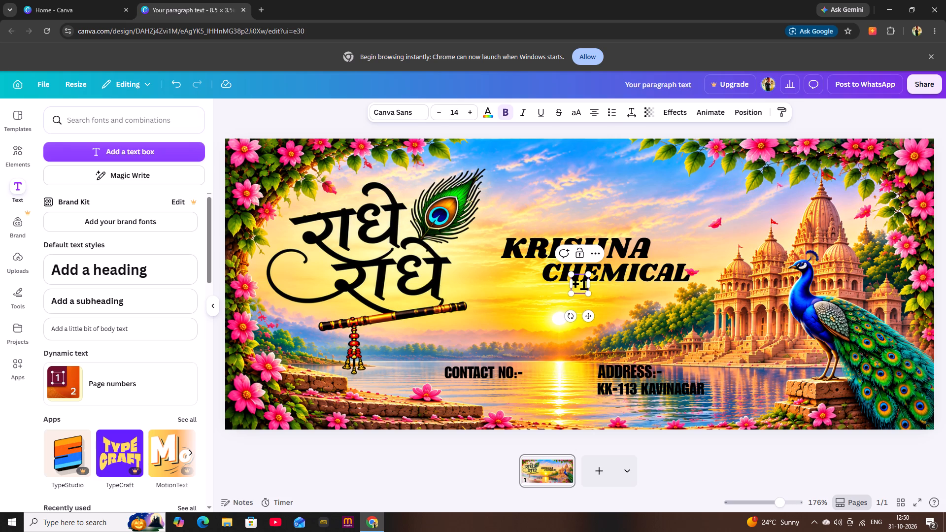
pyautogui.press('BackSpace')
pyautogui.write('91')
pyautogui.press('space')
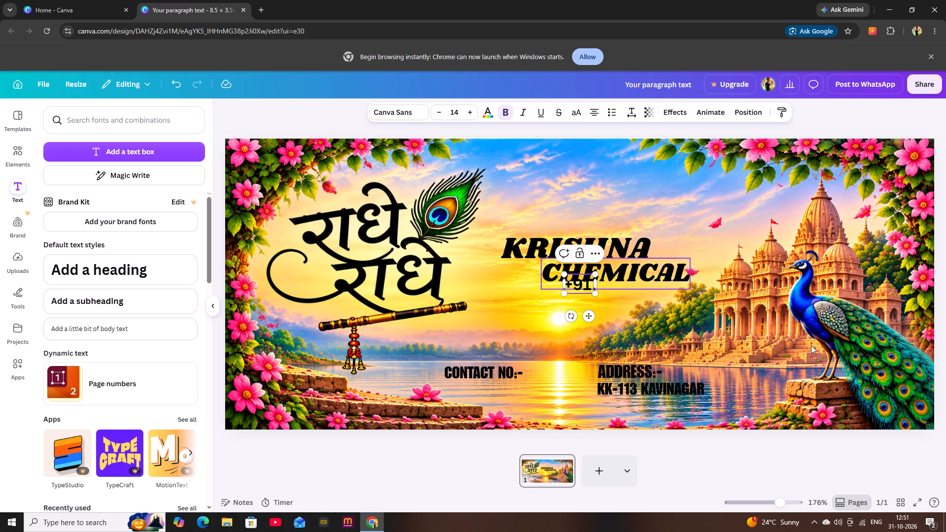
pyautogui.click(812, 343)
# Move the +91 text from the CHEMICAL title to just beneath the CONTACT NO:- label.
pyautogui.moveTo(580, 288); pyautogui.dragTo(495, 392)
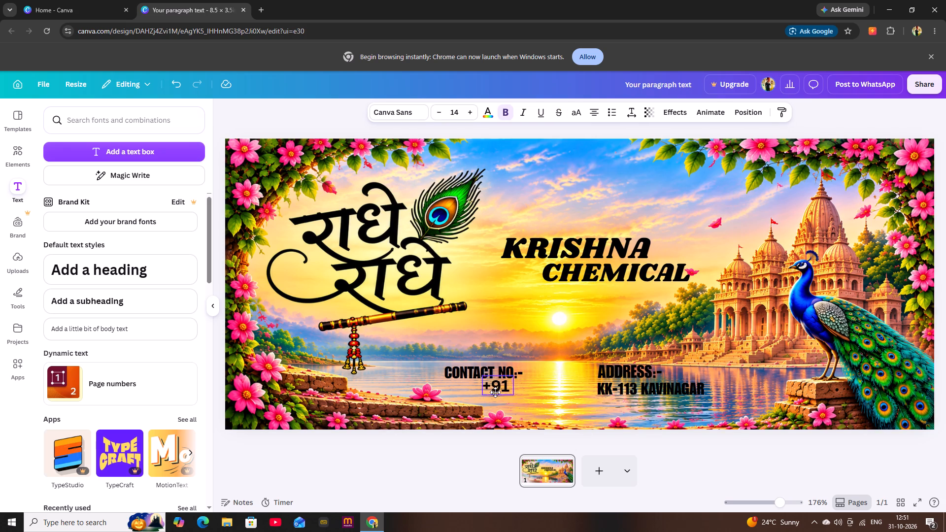
pyautogui.moveTo(495, 392); pyautogui.dragTo(477, 391)
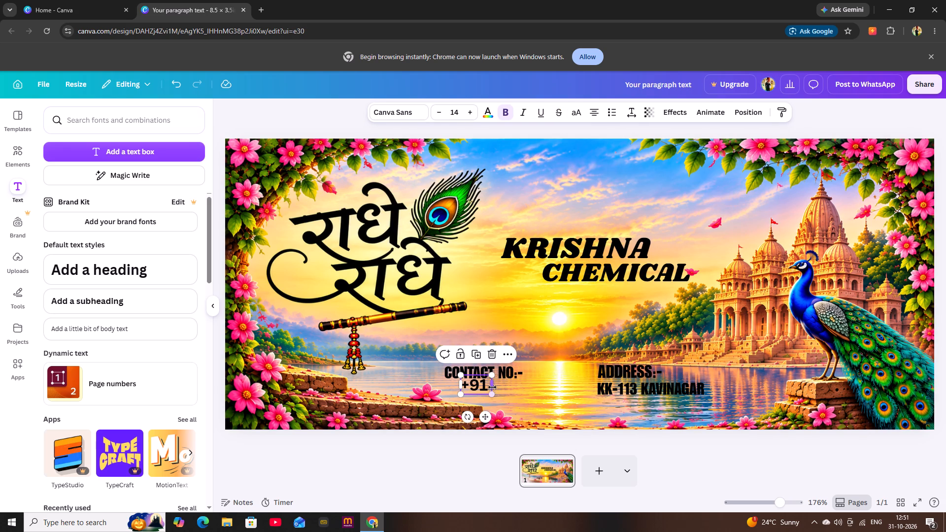
pyautogui.click(492, 387)
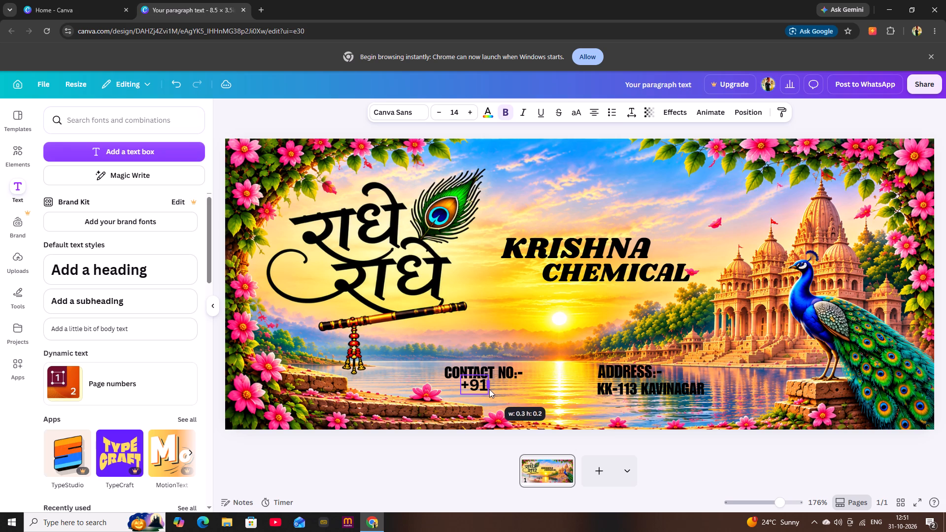
pyautogui.click(532, 397)
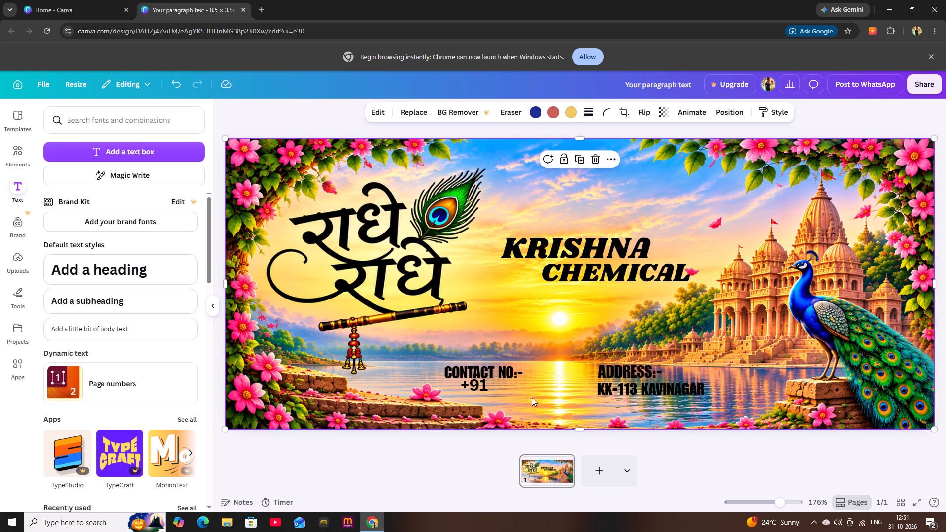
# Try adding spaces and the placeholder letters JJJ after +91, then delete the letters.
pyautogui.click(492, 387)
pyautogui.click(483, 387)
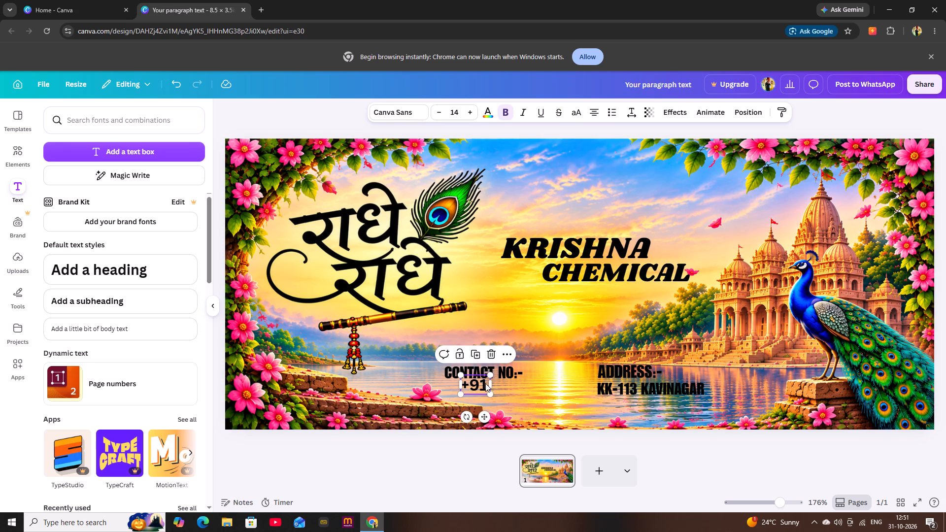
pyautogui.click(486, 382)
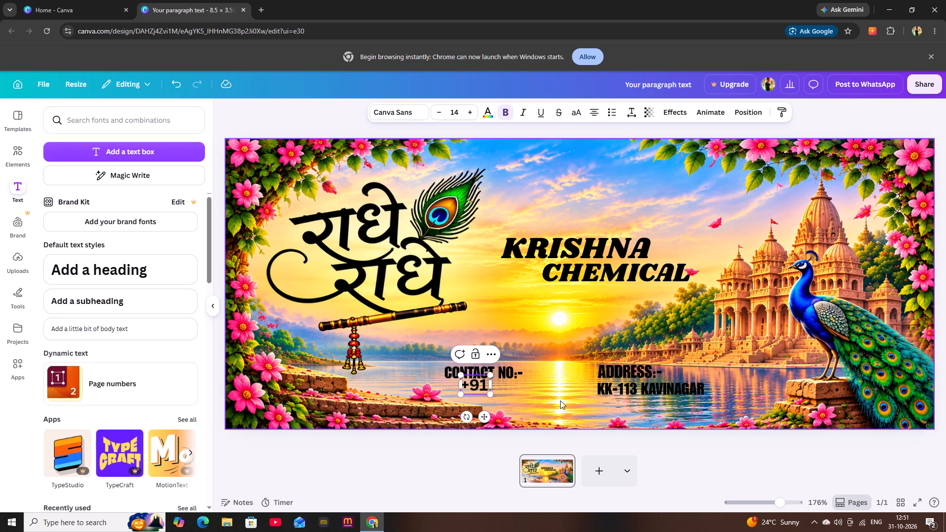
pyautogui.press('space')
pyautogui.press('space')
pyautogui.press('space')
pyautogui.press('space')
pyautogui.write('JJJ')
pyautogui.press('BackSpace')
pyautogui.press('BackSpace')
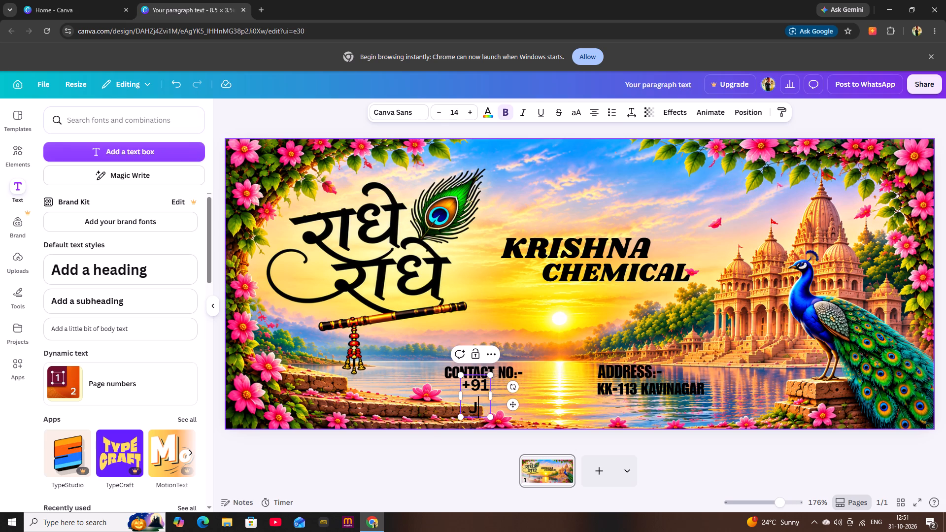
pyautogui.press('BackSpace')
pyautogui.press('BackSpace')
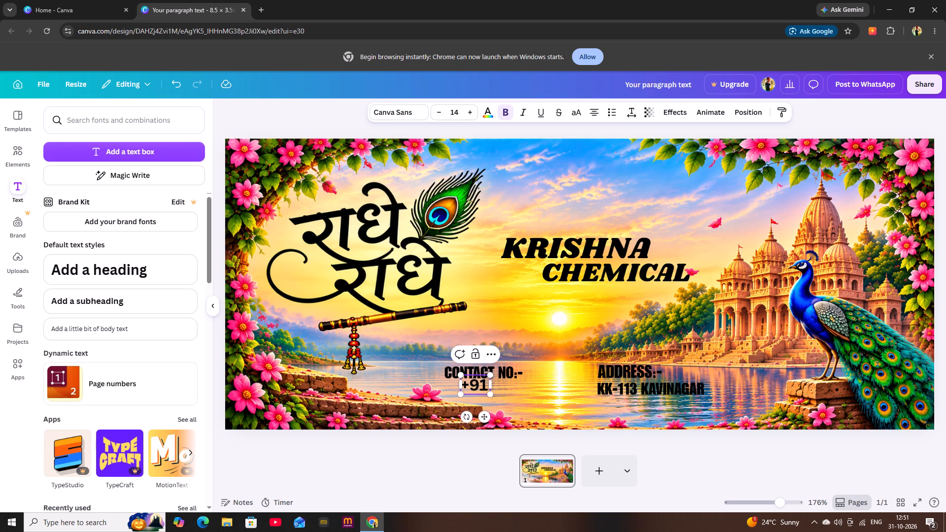
# Widen the +91 text box to reach the address block and pad the text with trailing spaces, shifting +91 beneath CONTACT NO:-.
pyautogui.moveTo(492, 384); pyautogui.dragTo(595, 391)
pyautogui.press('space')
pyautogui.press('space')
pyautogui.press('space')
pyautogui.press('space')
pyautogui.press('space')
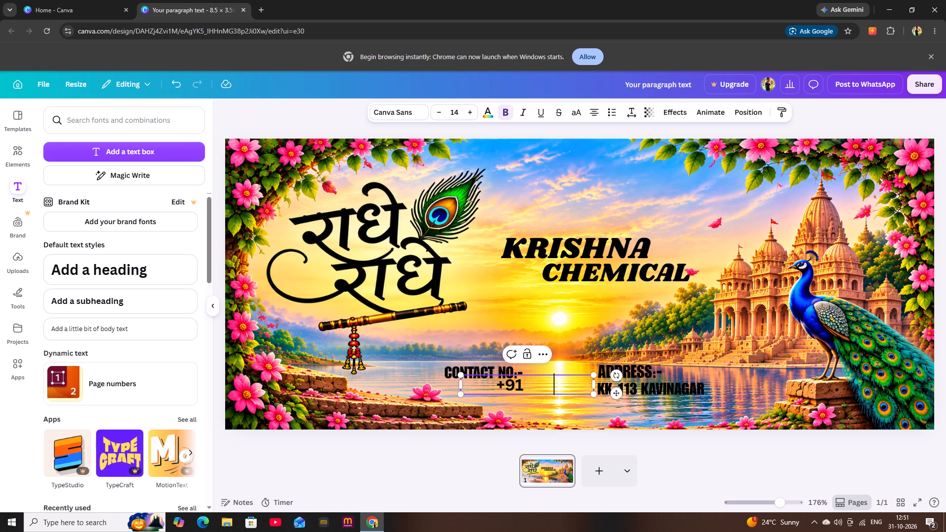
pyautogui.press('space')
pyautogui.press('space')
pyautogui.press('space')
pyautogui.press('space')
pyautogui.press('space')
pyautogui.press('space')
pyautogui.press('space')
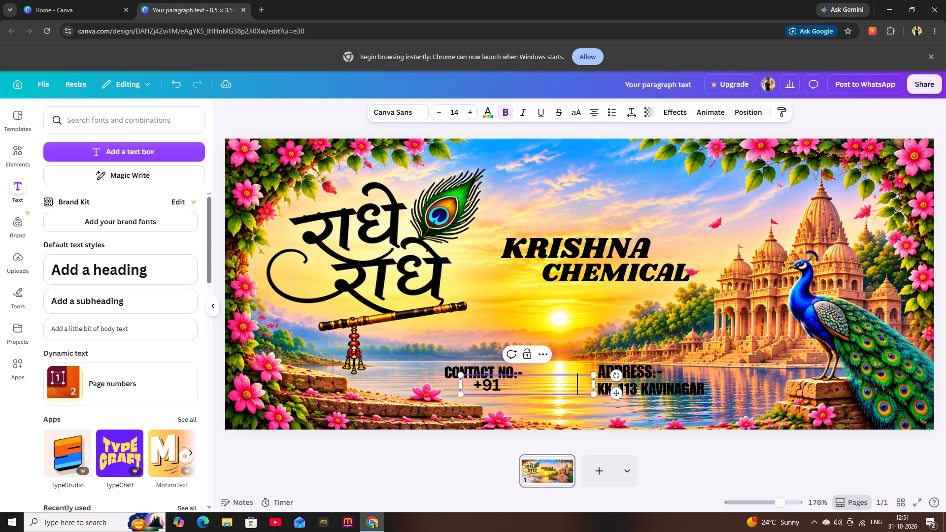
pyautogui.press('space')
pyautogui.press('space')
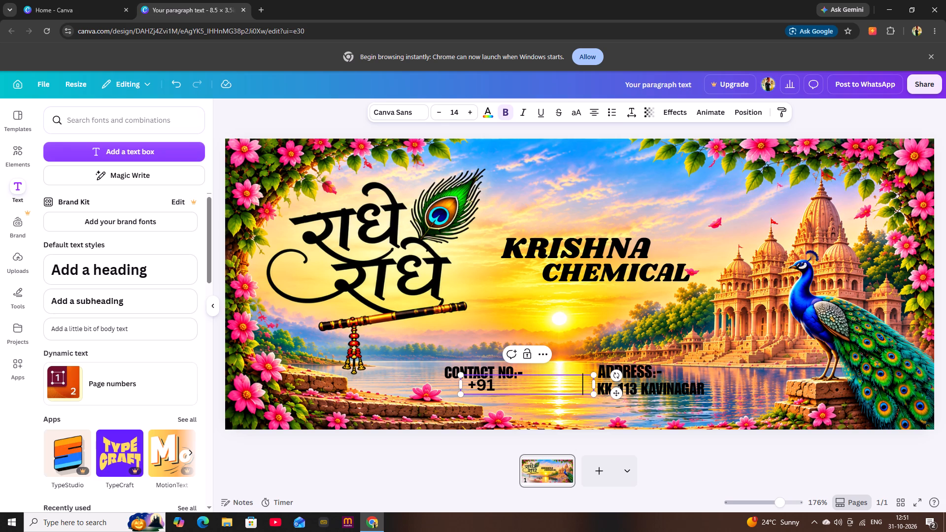
pyautogui.click(573, 326)
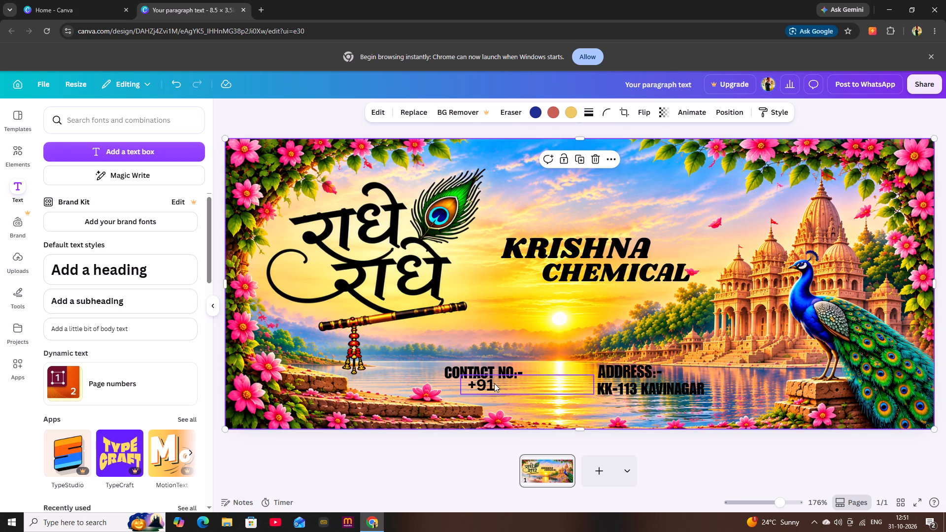
# Nudge the widened +91 text box slightly left beneath the CONTACT NO:- label and deselect it.
pyautogui.moveTo(486, 384); pyautogui.dragTo(477, 387)
pyautogui.click(685, 330)
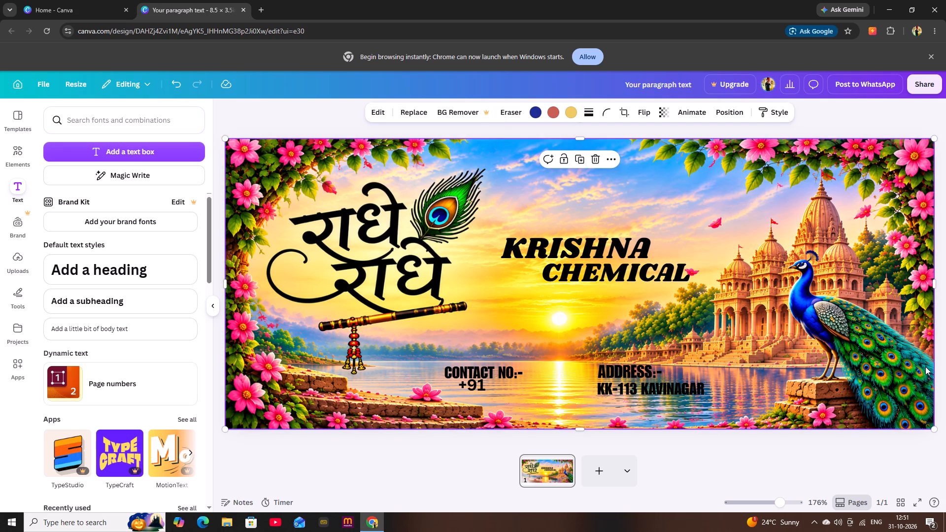
pyautogui.click(738, 470)
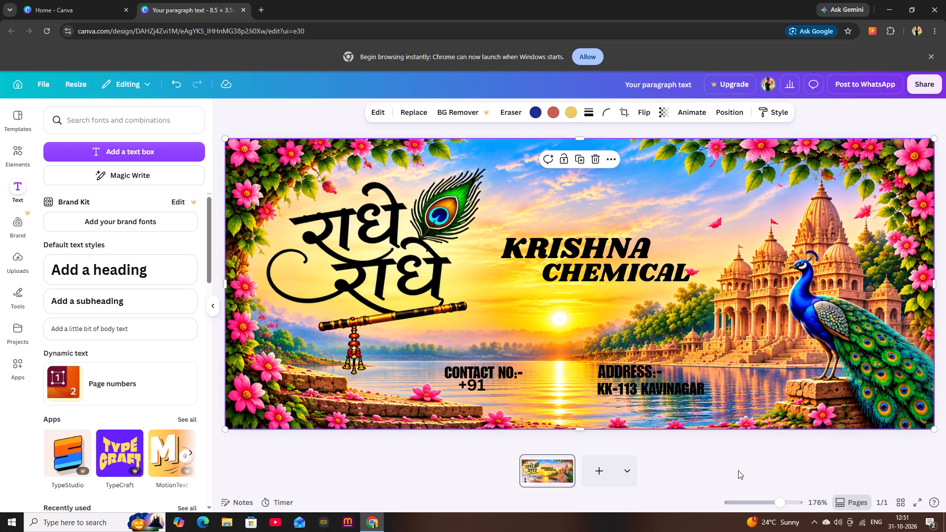
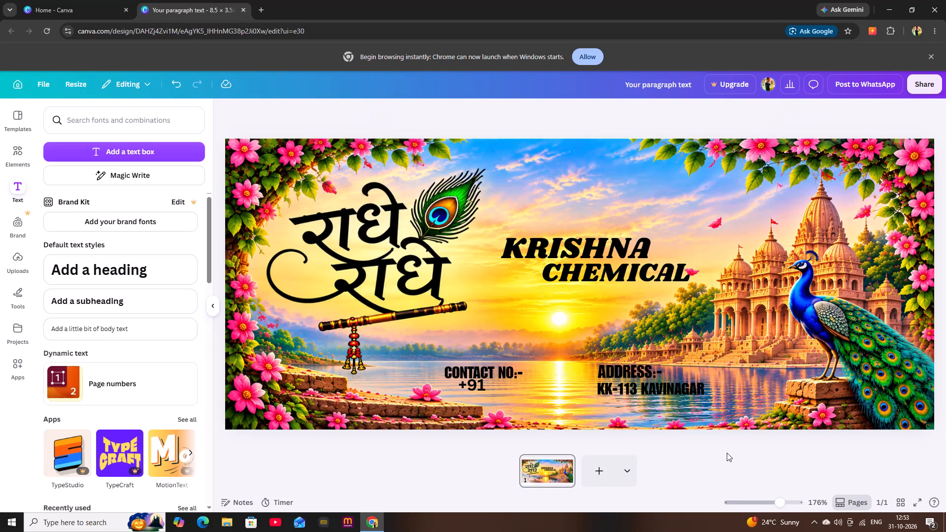
# Replace the word KRISHNA above CHEMICAL in the title with UNIQUE and leave text editing.
pyautogui.click(619, 247)
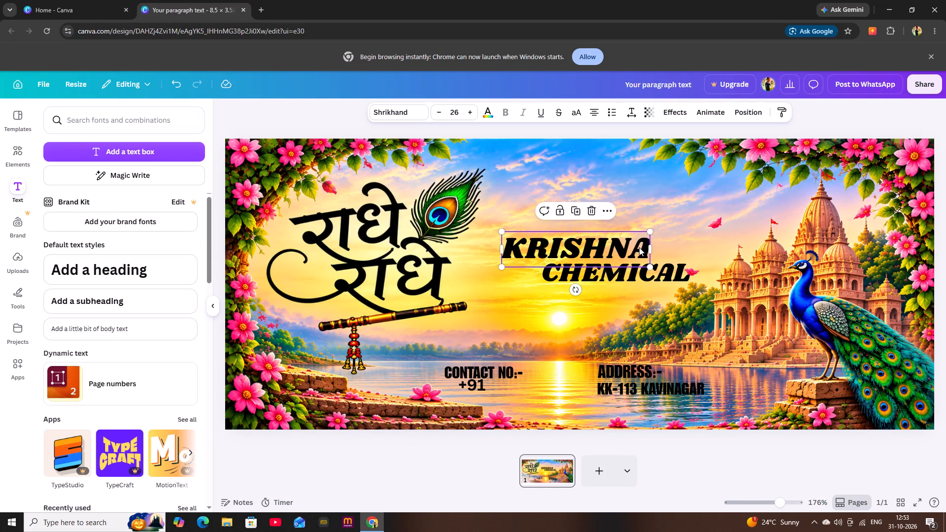
pyautogui.click(639, 247)
pyautogui.press('Right')
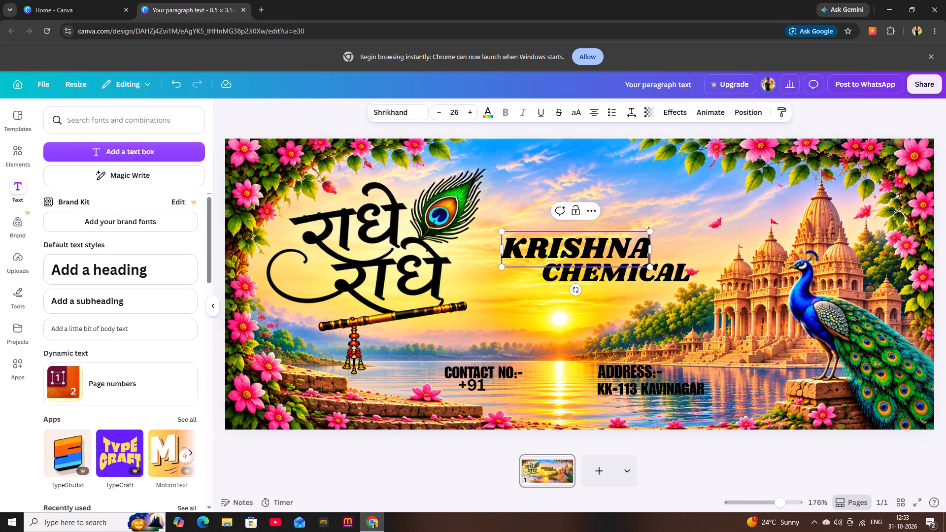
pyautogui.press('BackSpace')
pyautogui.press('BackSpace')
pyautogui.press('BackSpace')
pyautogui.press('BackSpace')
pyautogui.press('BackSpace')
pyautogui.press('BackSpace')
pyautogui.press('BackSpace')
pyautogui.press('BackSpace')
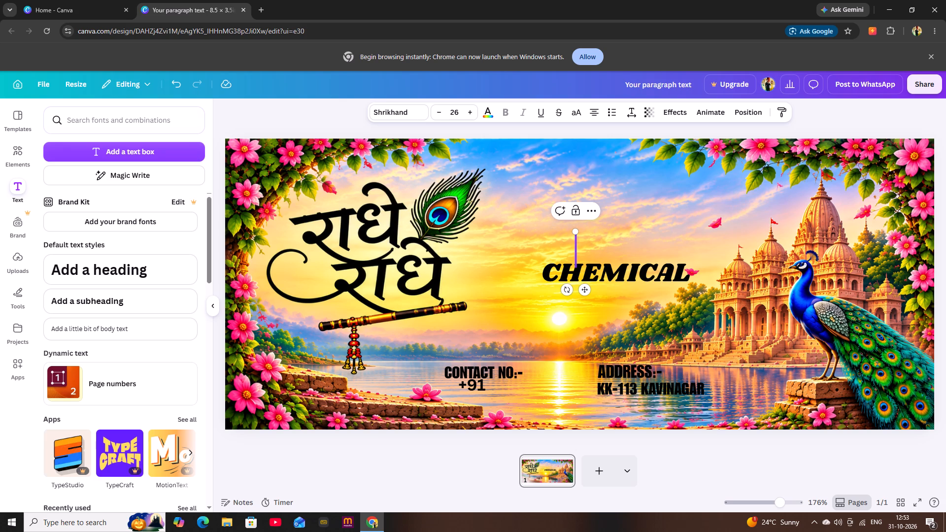
pyautogui.write('UNIQUE')
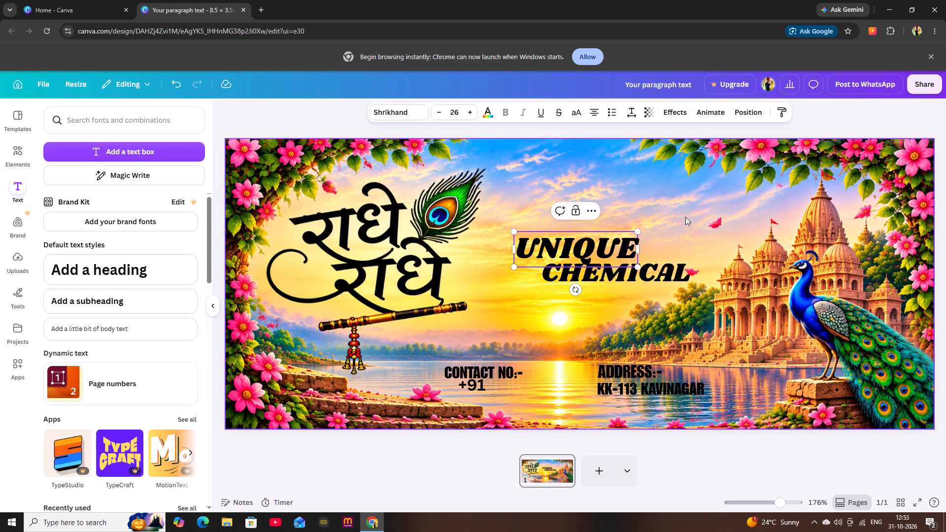
pyautogui.click(688, 211)
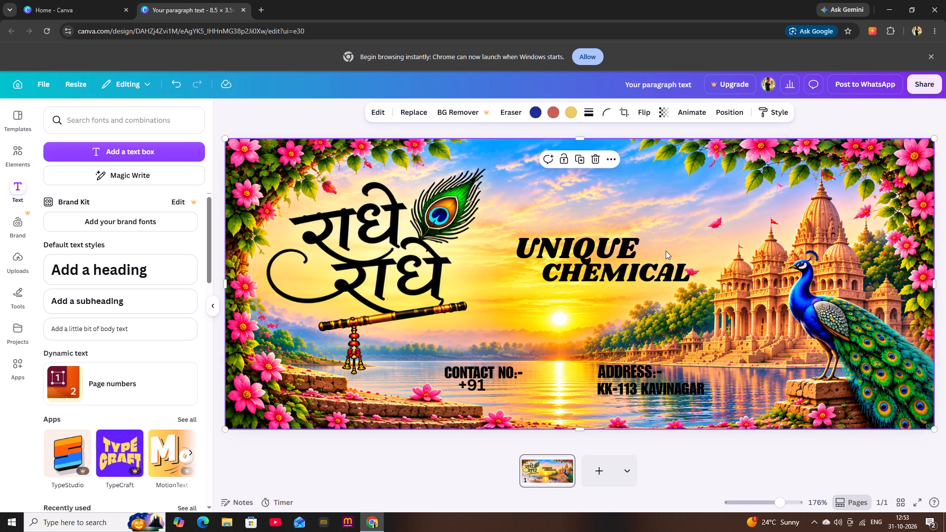
pyautogui.click(603, 245)
pyautogui.click(710, 242)
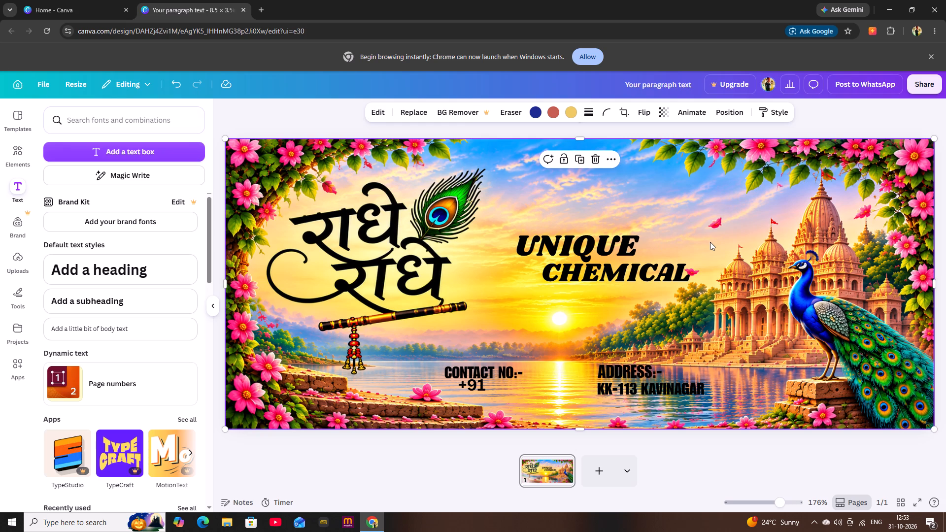
# Select the +91 text box beneath the CONTACT NO:- label.
pyautogui.click(511, 390)
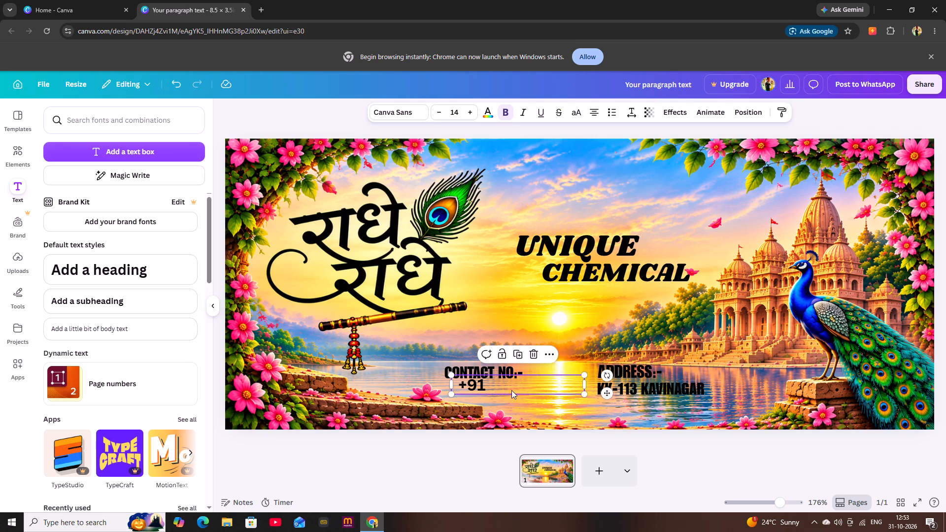
# Open the +91 text beneath the CONTACT NO:- label for editing, with the cursor placed after +91.
pyautogui.click(498, 385)
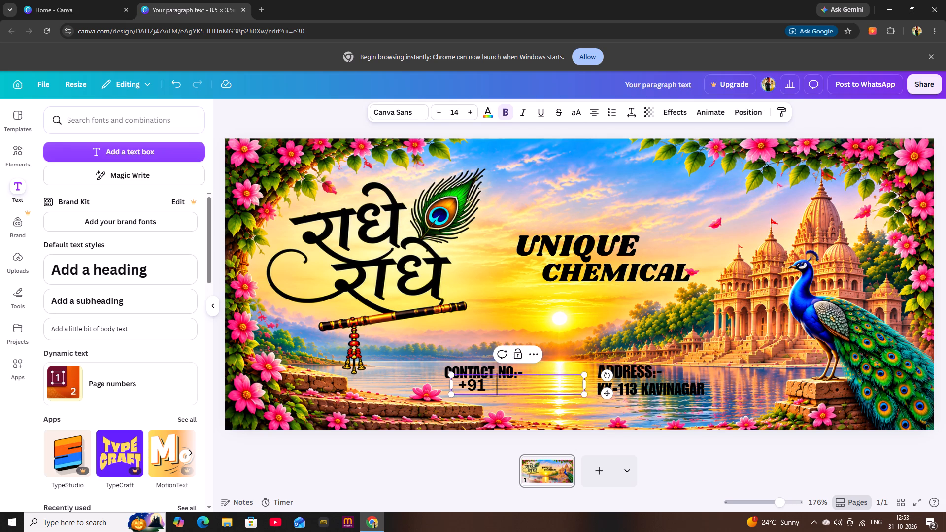
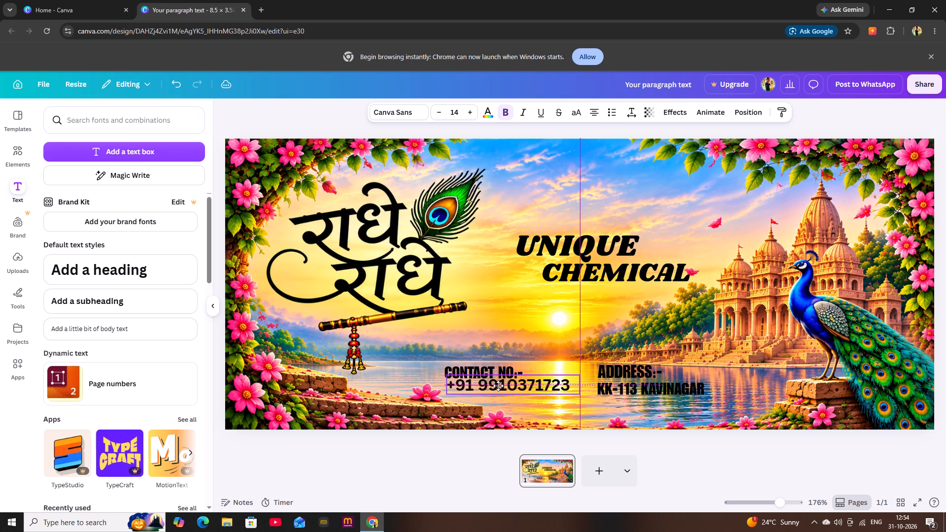
# Nudge the phone number text box slightly down for more space beneath the CONTACT NO:- label and deselect it.
pyautogui.moveTo(498, 386); pyautogui.dragTo(498, 387)
pyautogui.click(640, 318)
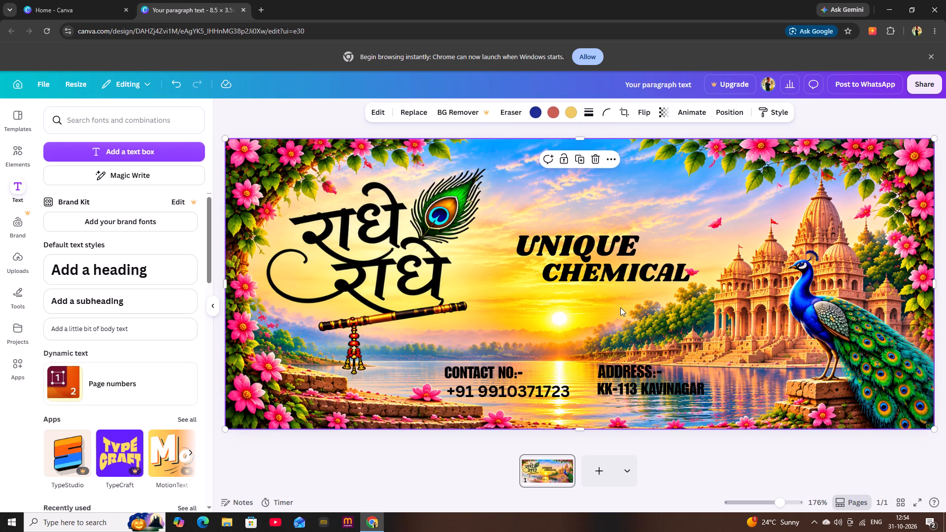
# Shift the title slightly lower on the banner, moving CHEMICAL down first and nudging UNIQUE down above it.
pyautogui.moveTo(637, 274); pyautogui.dragTo(638, 281)
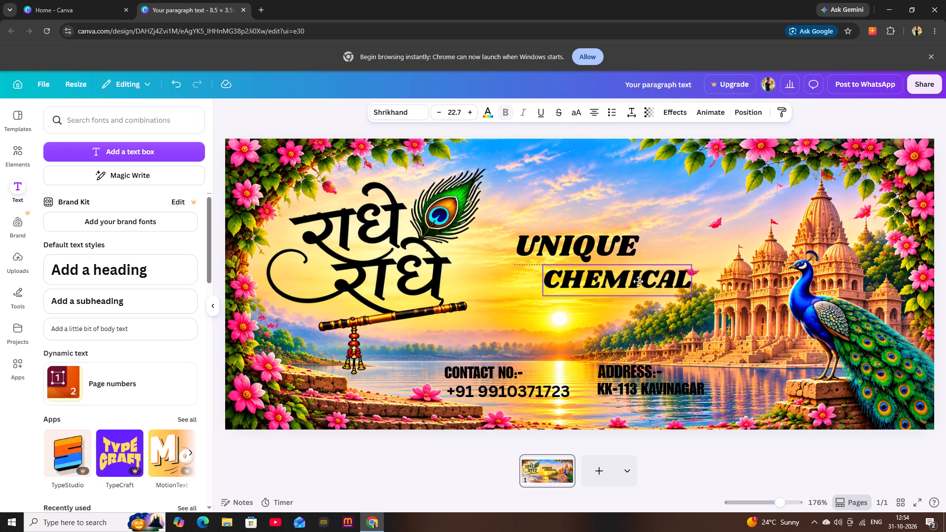
pyautogui.moveTo(638, 281); pyautogui.dragTo(639, 284)
pyautogui.click(639, 284)
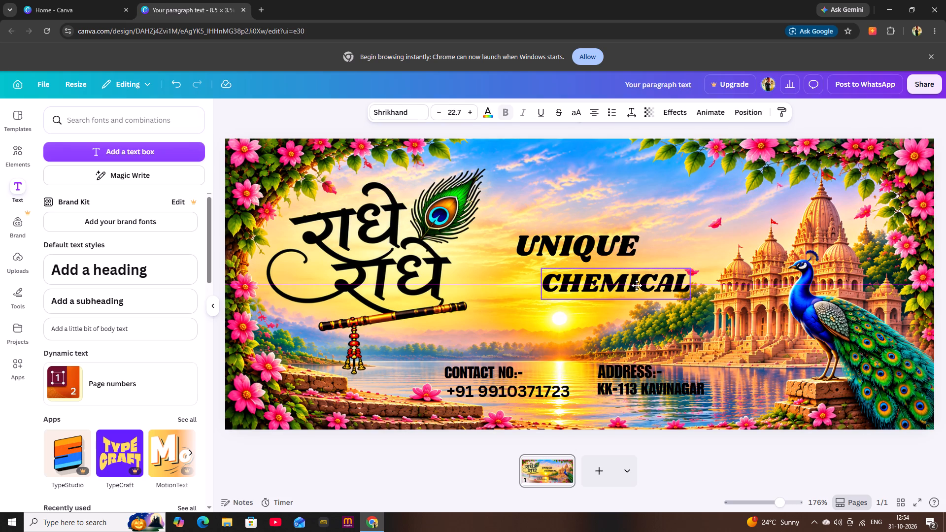
pyautogui.moveTo(574, 252); pyautogui.dragTo(574, 255)
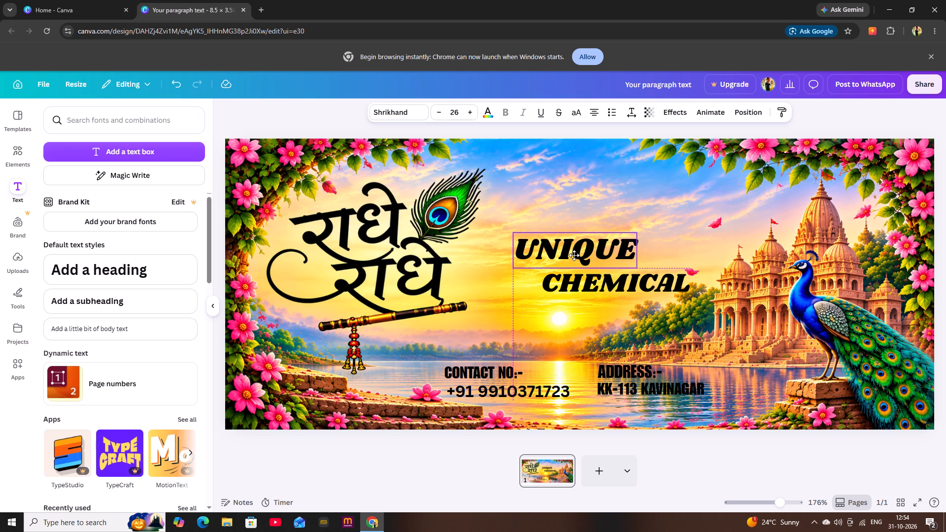
# Nudge the word UNIQUE into position just above CHEMICAL in the title and deselect it.
pyautogui.moveTo(574, 255); pyautogui.dragTo(574, 257)
pyautogui.click(699, 216)
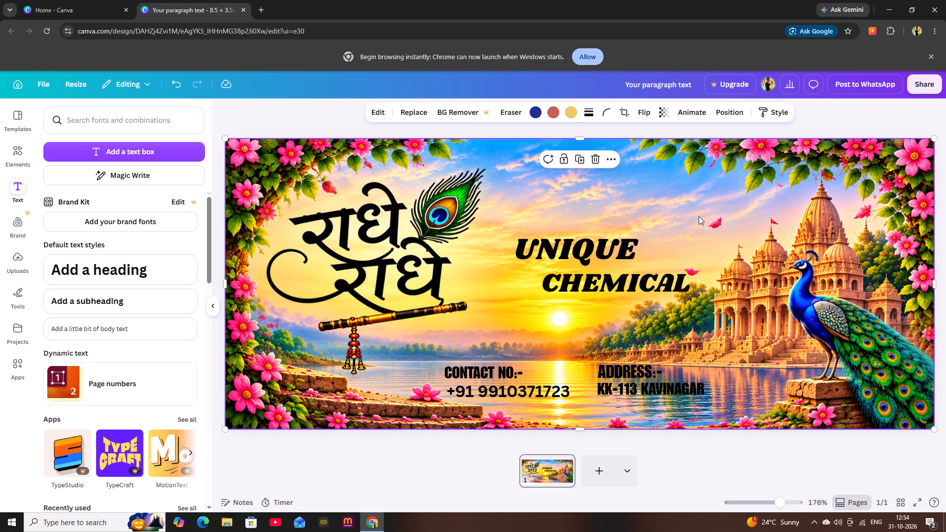
# Change the font of the phone number beneath the CONTACT NO:- label to Impact.
pyautogui.click(537, 386)
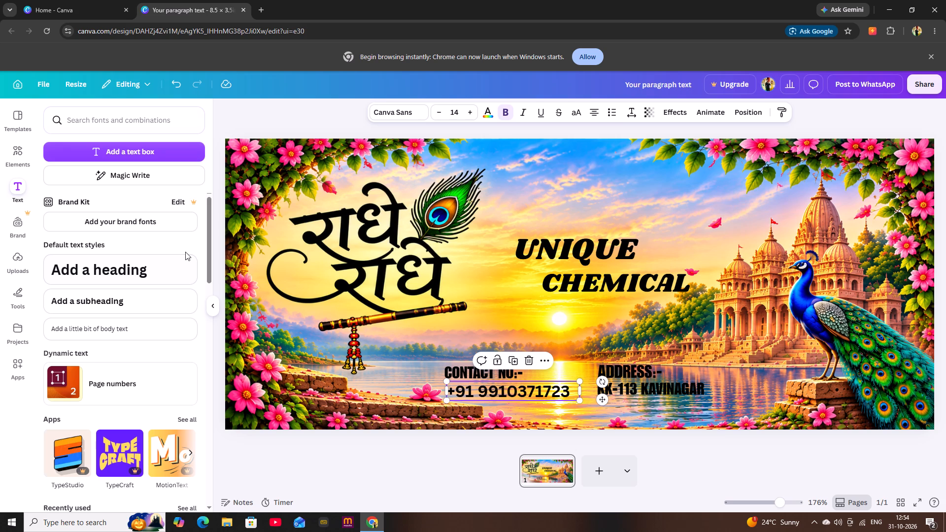
pyautogui.click(404, 117)
pyautogui.click(100, 253)
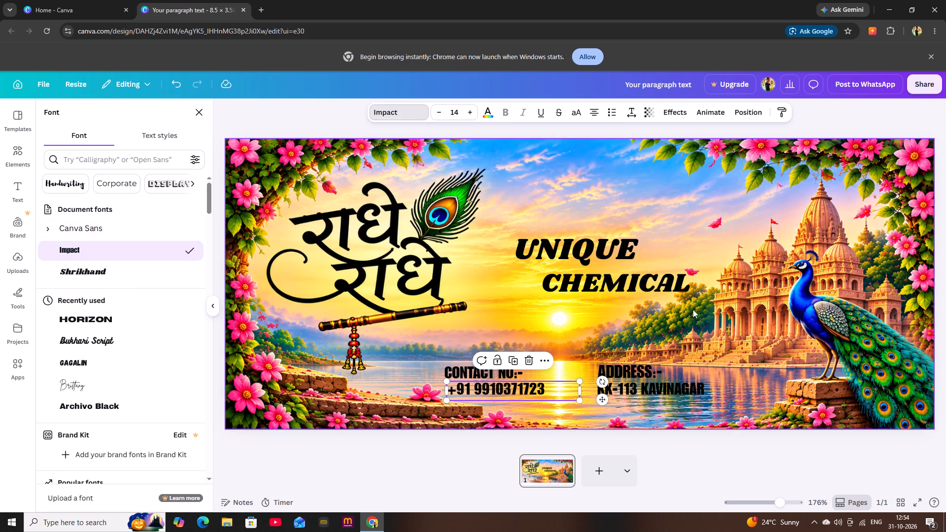
pyautogui.click(693, 309)
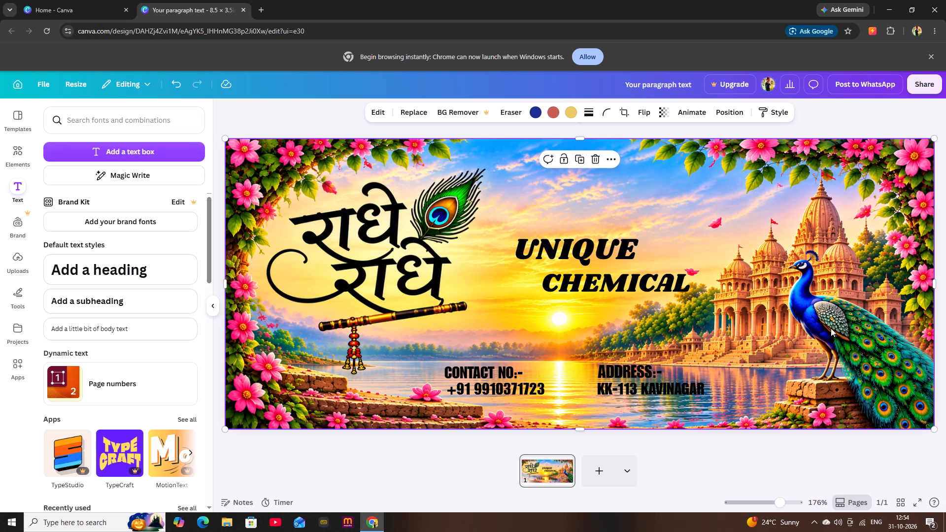
# Move the word CHEMICAL slightly up so it sits closer beneath UNIQUE in the title.
pyautogui.moveTo(604, 277); pyautogui.dragTo(605, 276)
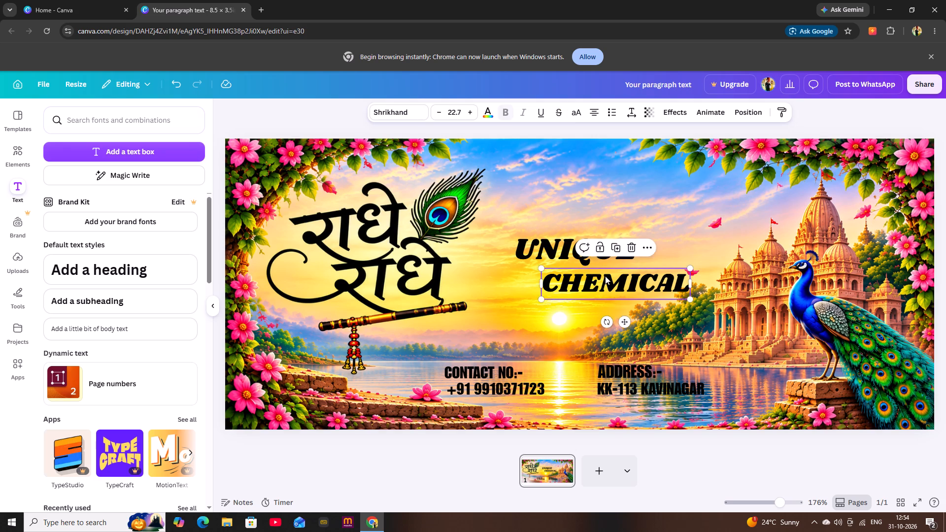
pyautogui.moveTo(605, 276); pyautogui.dragTo(605, 272)
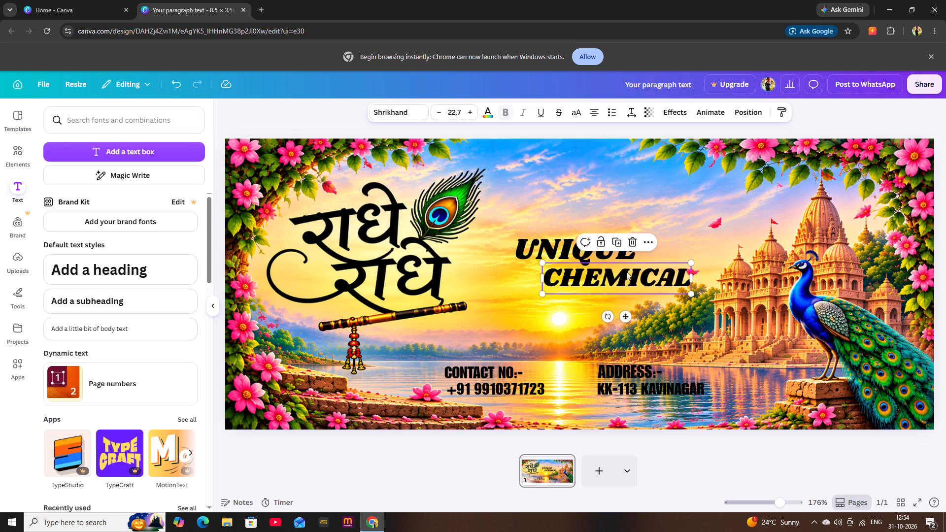
pyautogui.click(765, 226)
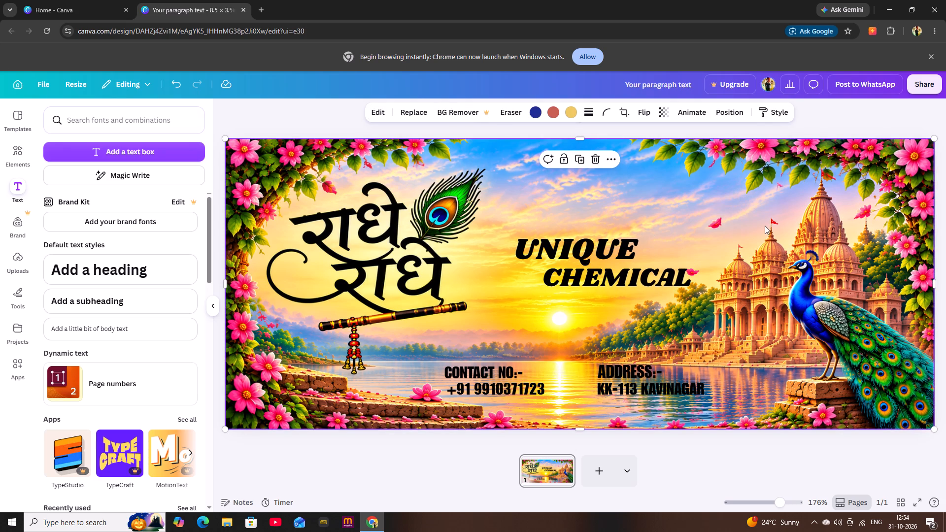
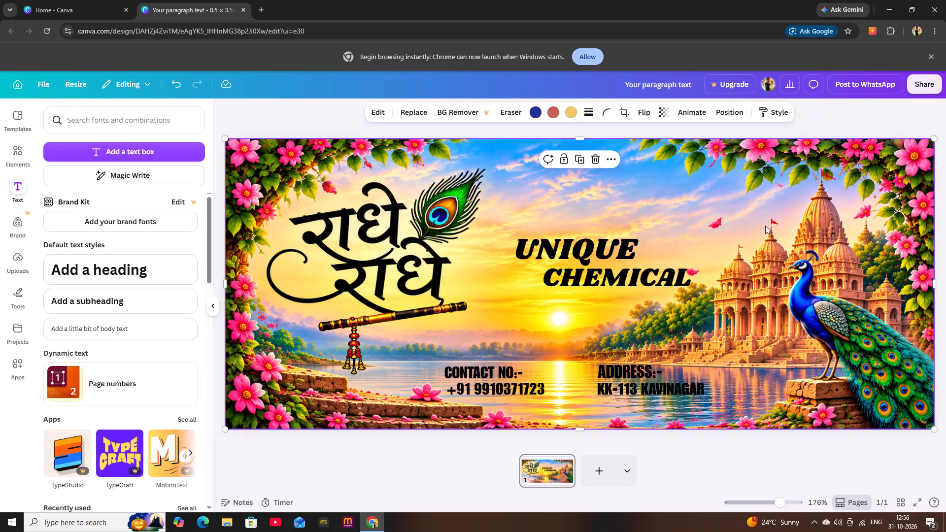
# Delete the Radhe Radhe background image with the temple and peacock from the page.
pyautogui.click(592, 158)
# Delete both title words, CHEMICAL and UNIQUE, leaving the contact and address text in place.
pyautogui.click(589, 260)
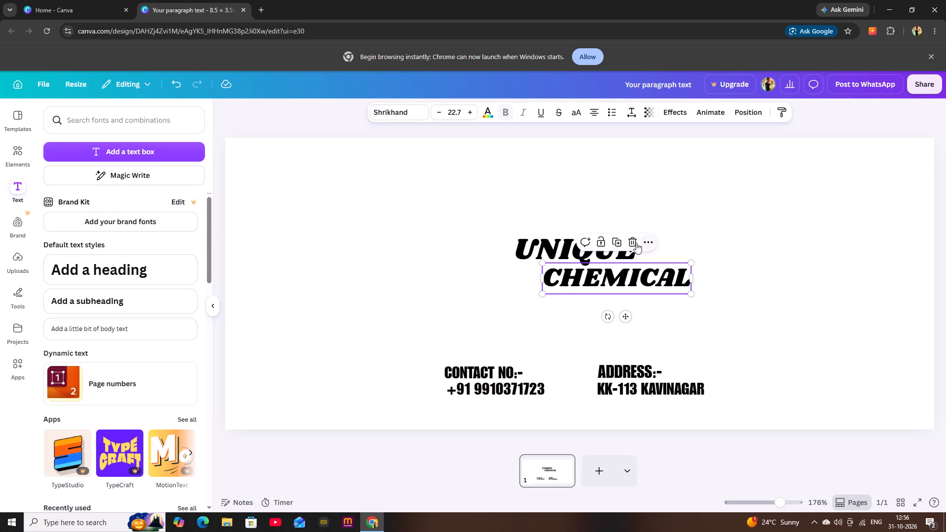
pyautogui.click(632, 243)
pyautogui.click(599, 243)
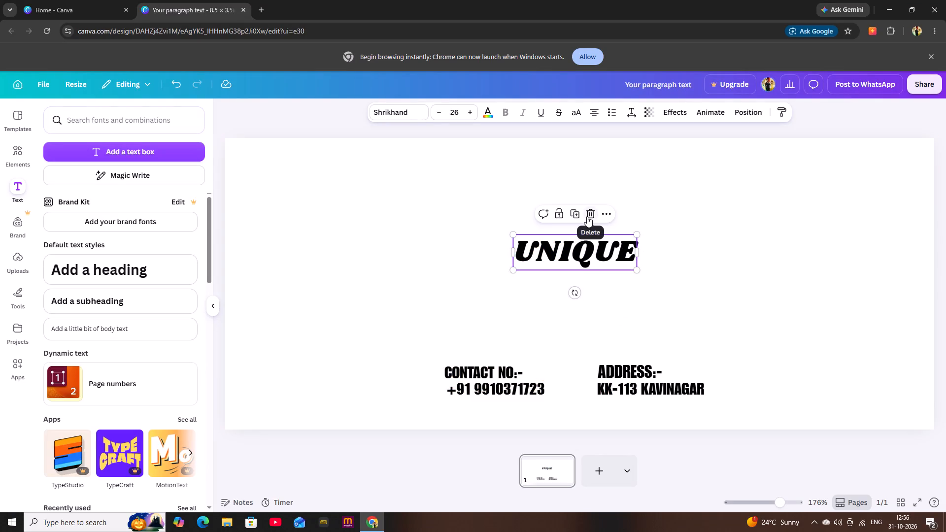
pyautogui.click(587, 216)
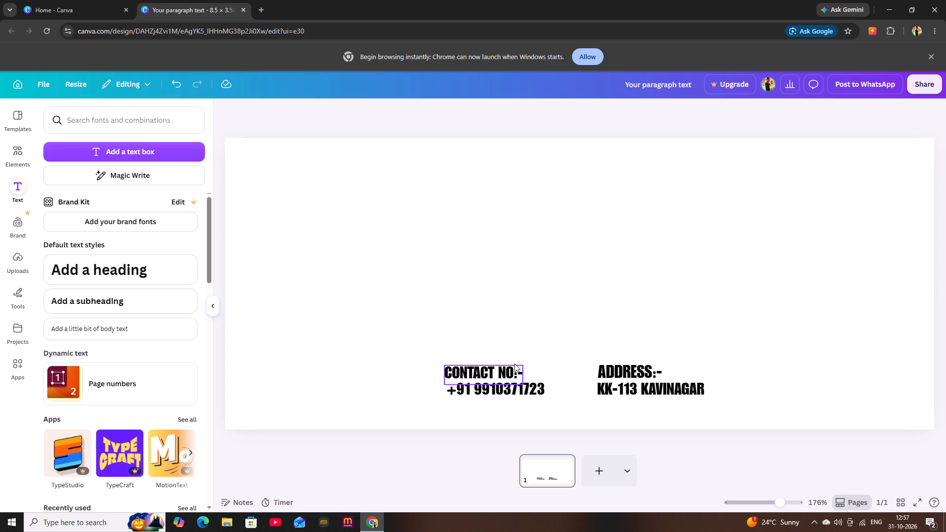
# Switch to File Explorer and delete the KRISHNA CHEMICAL image from the Documents folder.
pyautogui.click(221, 528)
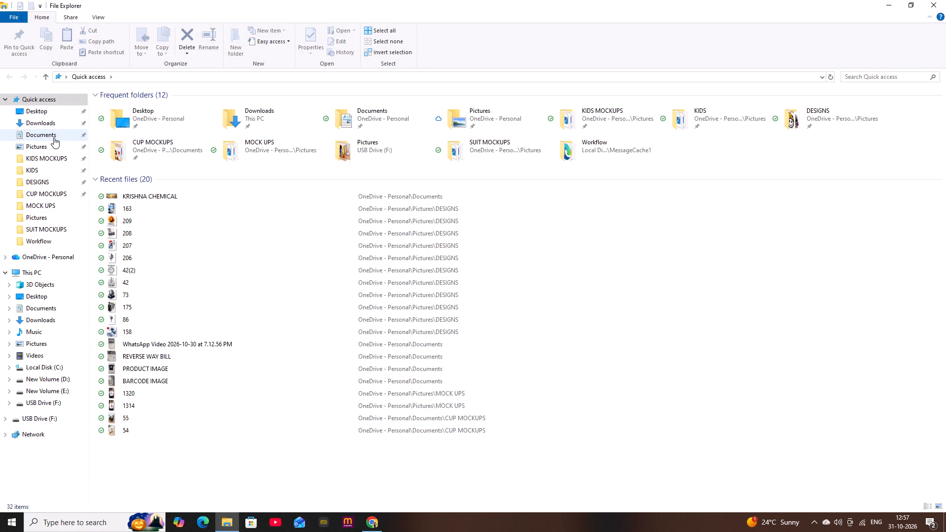
pyautogui.click(54, 137)
pyautogui.click(450, 122)
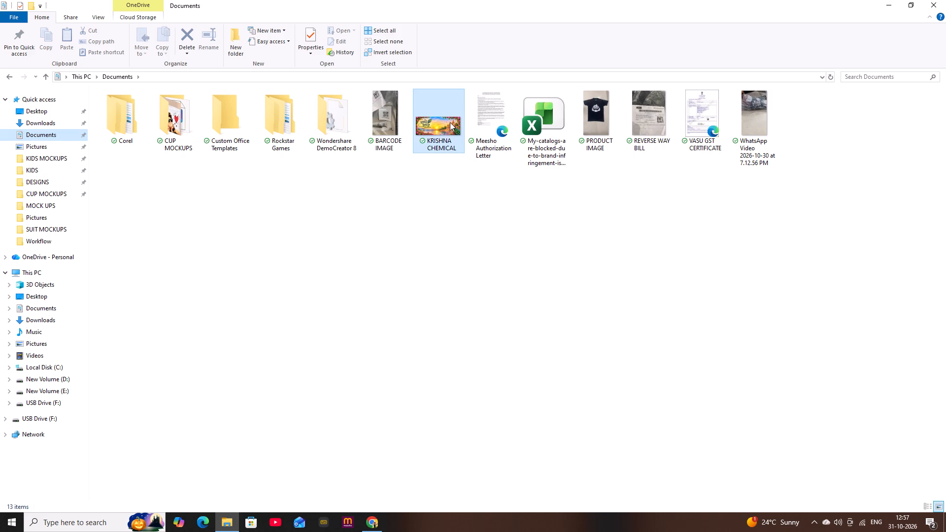
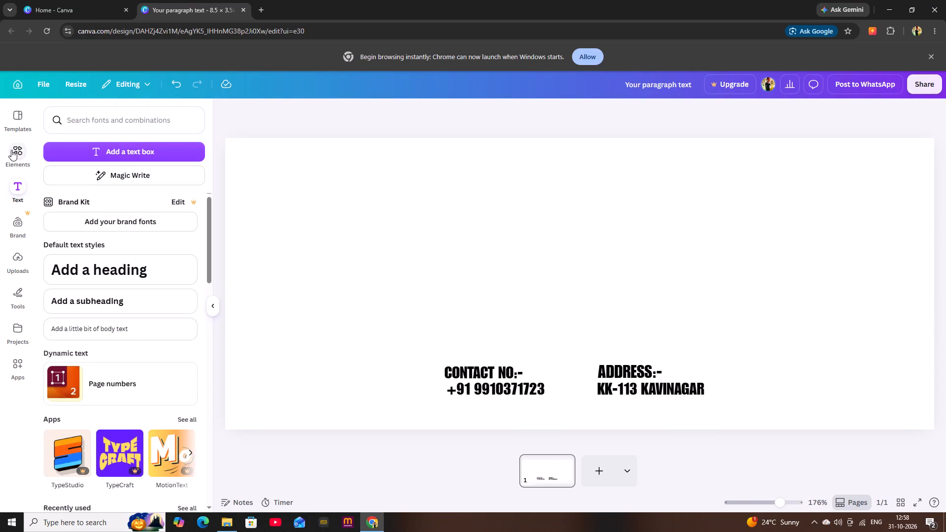
# Select the phone number text beneath the CONTACT NO:- label.
pyautogui.click(492, 390)
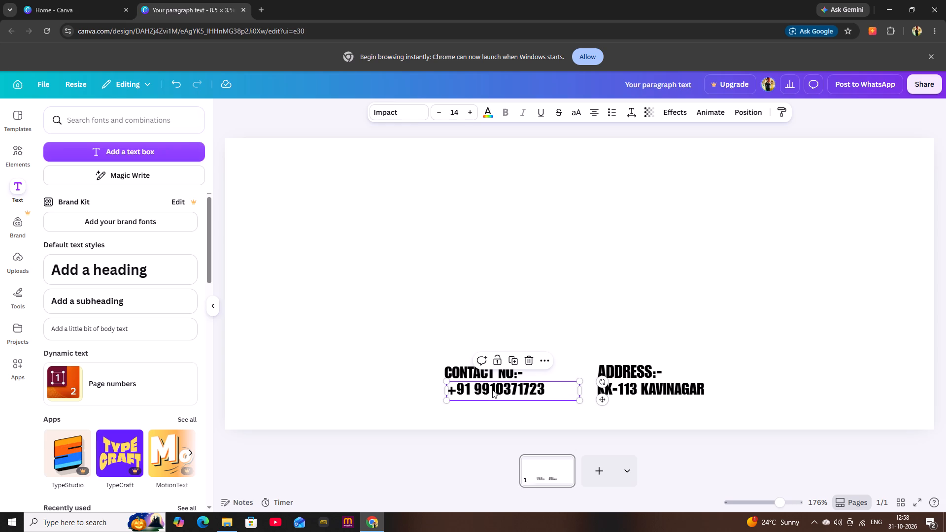
# Delete the remaining contact number and address text boxes, both labels and details, from the page.
pyautogui.click(529, 360)
pyautogui.click(470, 378)
pyautogui.click(498, 350)
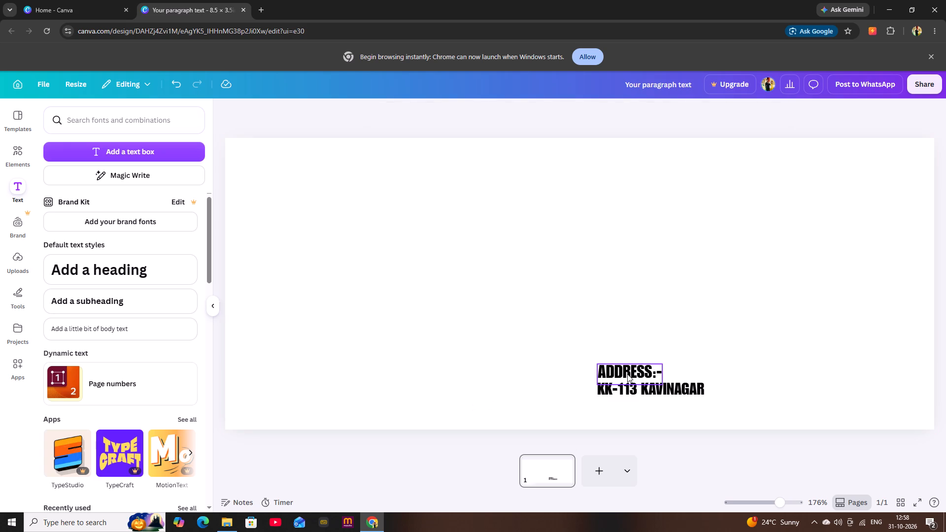
pyautogui.click(627, 374)
pyautogui.click(653, 341)
pyautogui.click(648, 386)
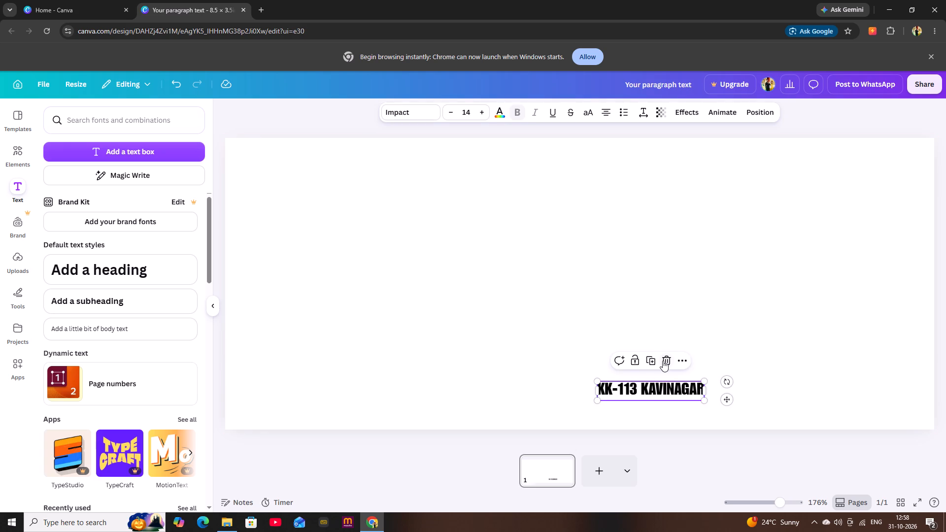
pyautogui.click(663, 361)
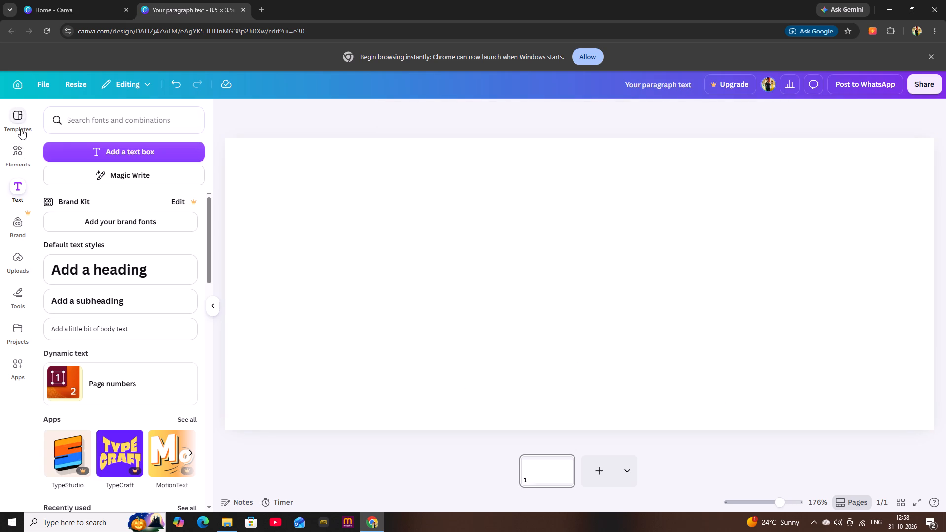
# Upload the UNIQUE CHEMICAL PNG from the Documents folder and place the uploaded temple-and-peacock image on the page.
pyautogui.click(23, 257)
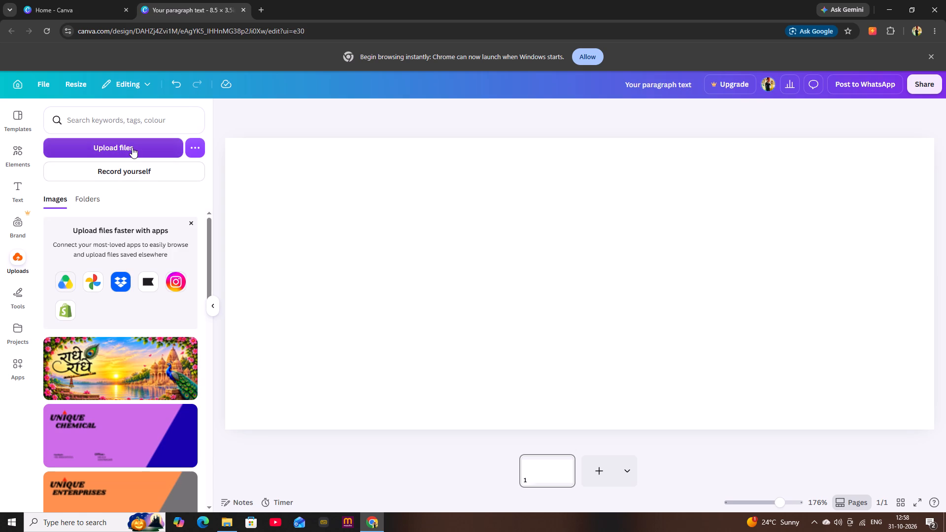
pyautogui.click(132, 147)
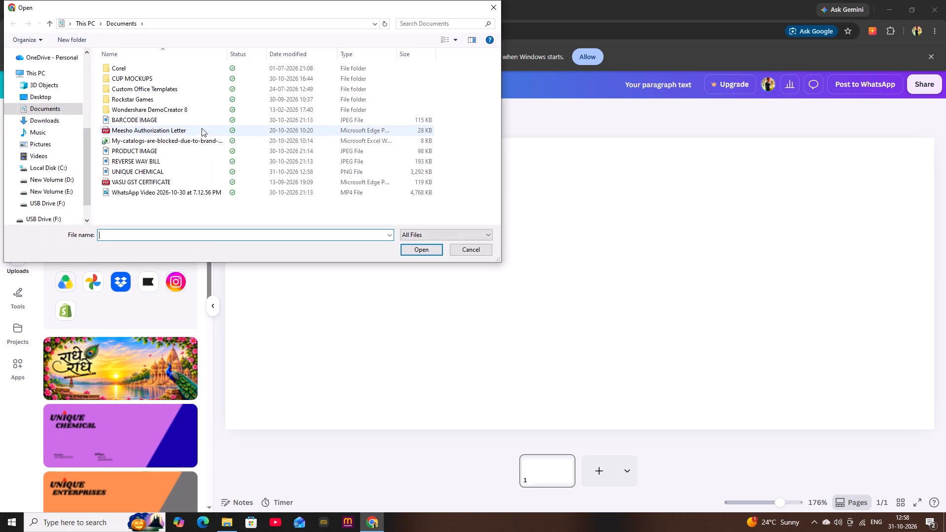
pyautogui.click(157, 168)
pyautogui.click(423, 256)
pyautogui.click(424, 249)
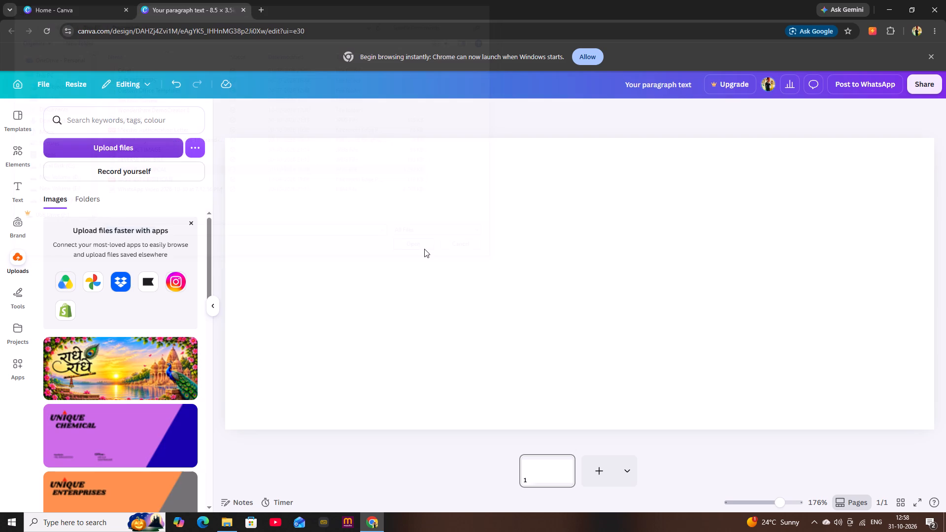
pyautogui.click(127, 372)
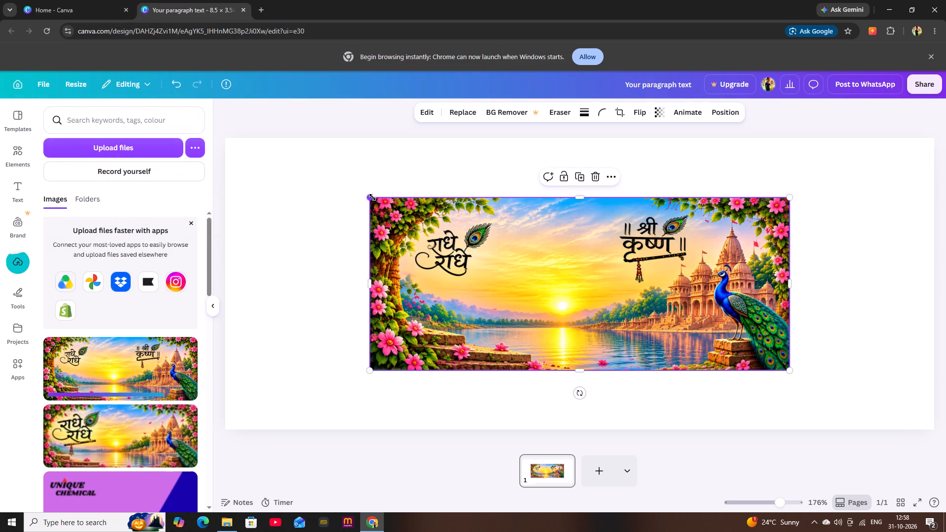
# Enlarge the temple-and-peacock image to 8.5 × 3.5 so it covers the whole page.
pyautogui.moveTo(372, 197); pyautogui.dragTo(212, 180)
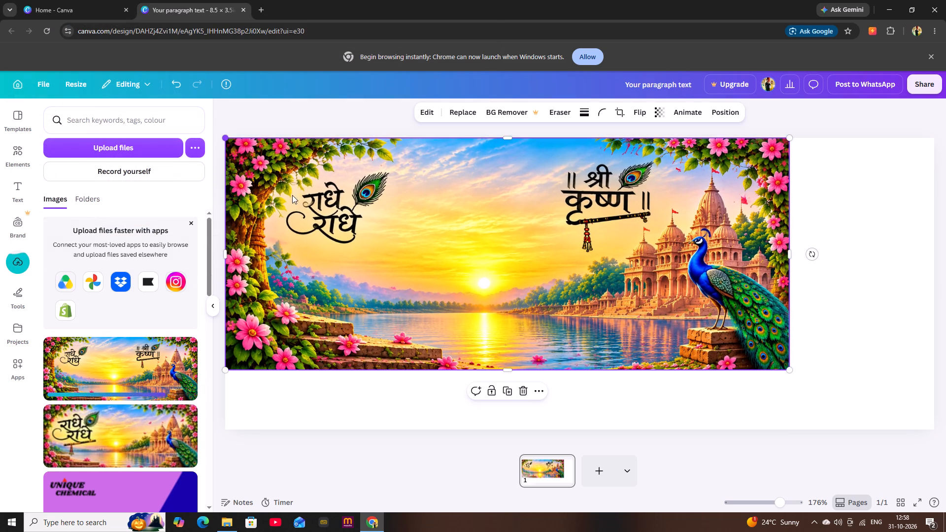
pyautogui.moveTo(788, 369); pyautogui.dragTo(797, 373)
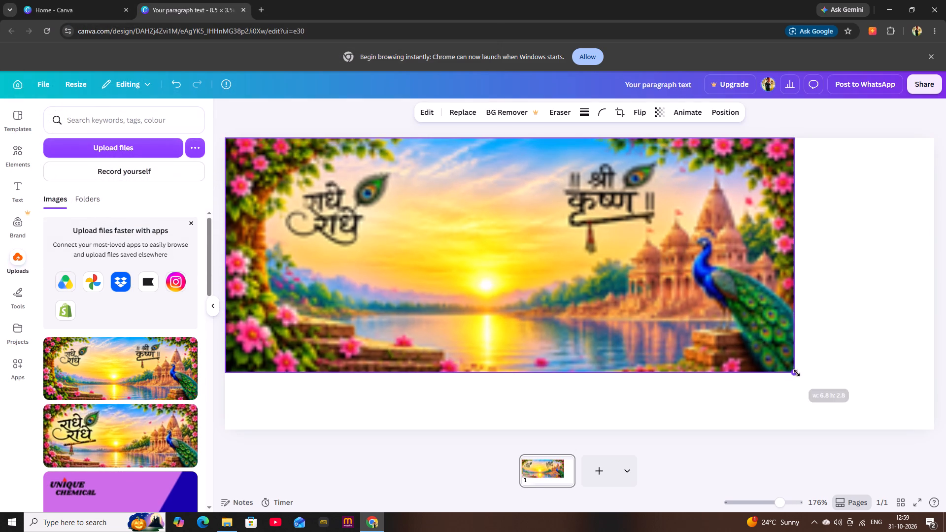
pyautogui.moveTo(797, 373); pyautogui.dragTo(932, 429)
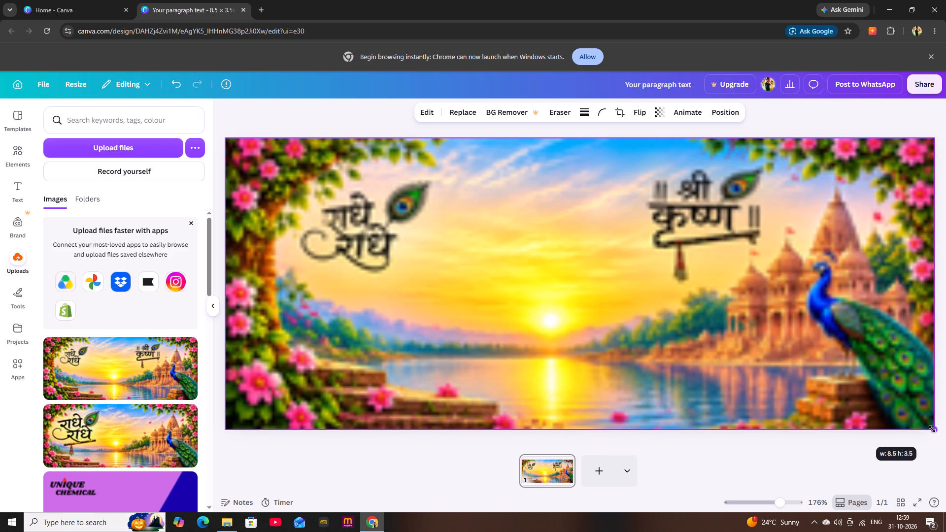
pyautogui.moveTo(932, 429); pyautogui.dragTo(931, 430)
pyautogui.click(773, 476)
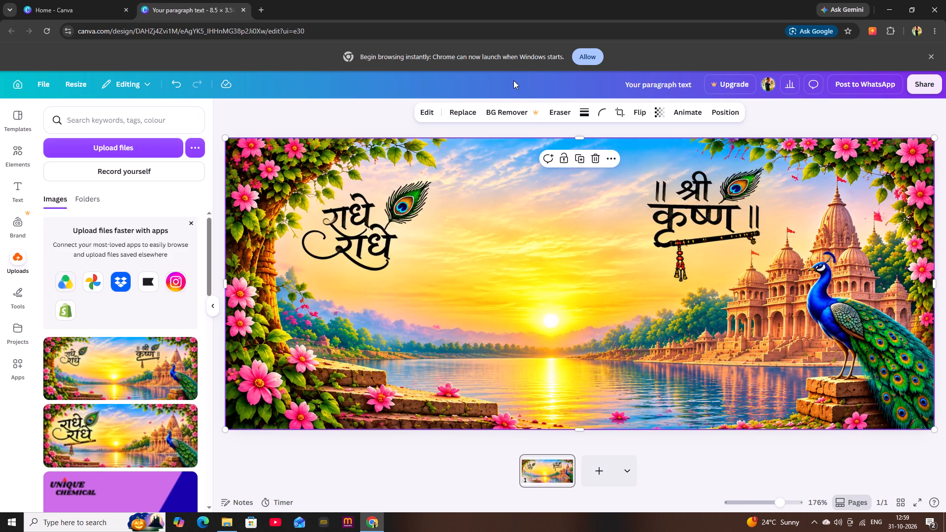
# Add a heading reading KRISHNA CHEMICAL in the Shrikhand font and shrink it to about size 19.2.
pyautogui.click(18, 183)
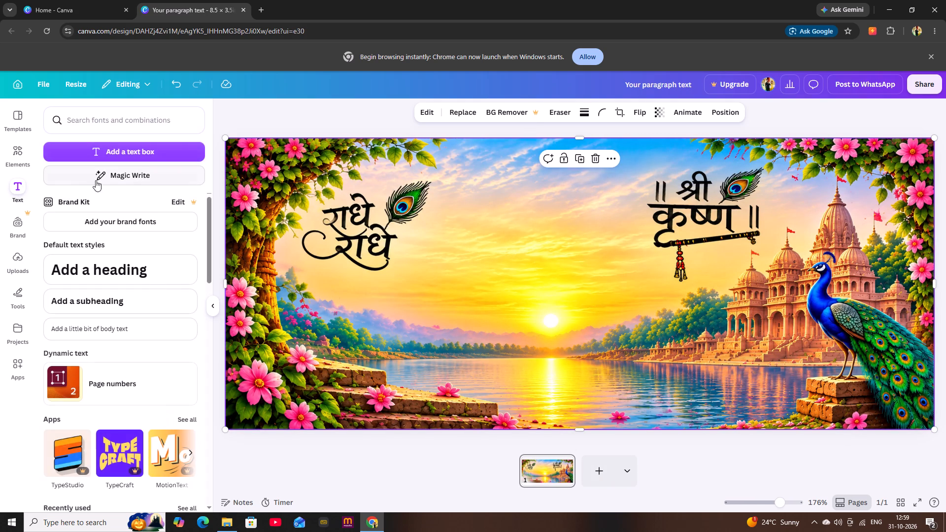
pyautogui.click(144, 274)
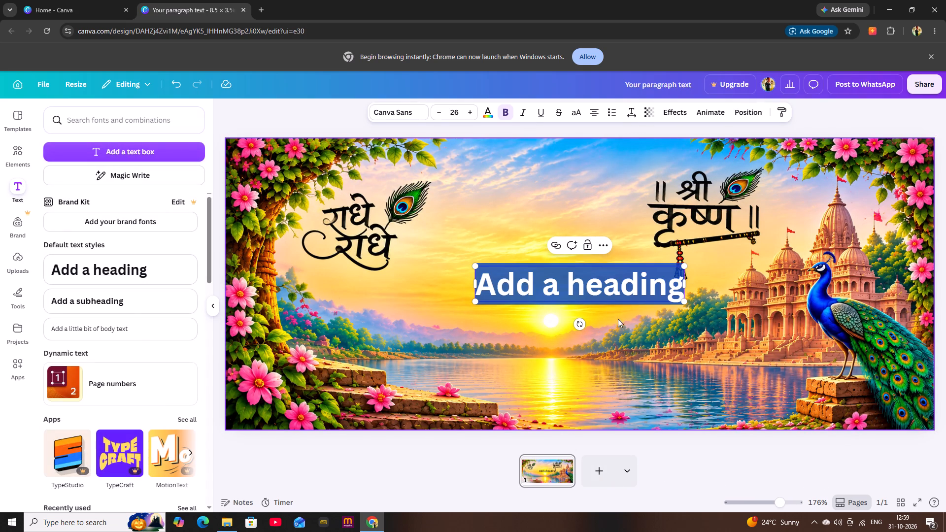
pyautogui.press('BackSpace')
pyautogui.write('KRISHNA CHEMICAL')
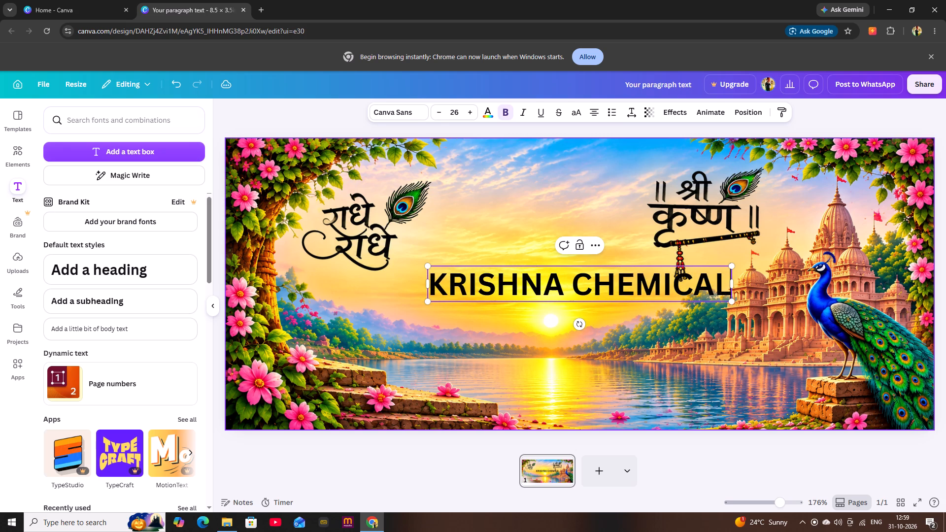
pyautogui.click(411, 105)
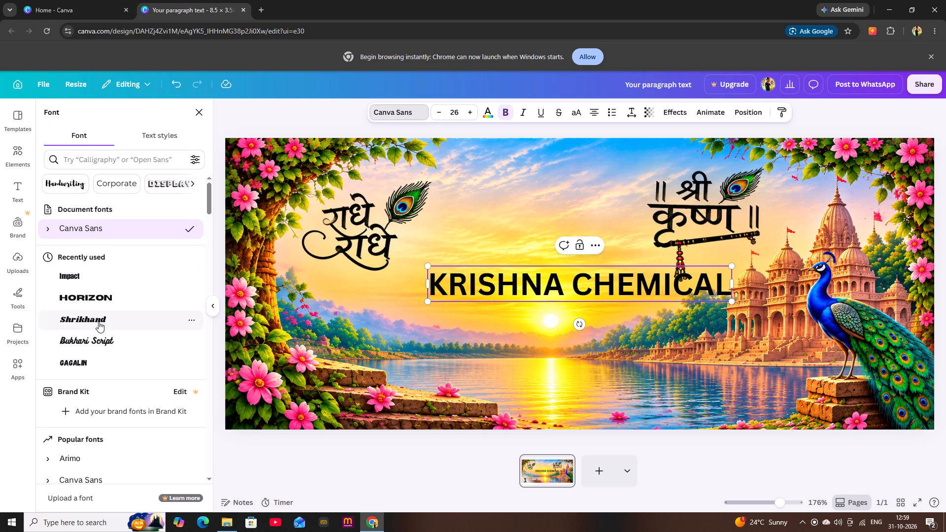
pyautogui.click(99, 320)
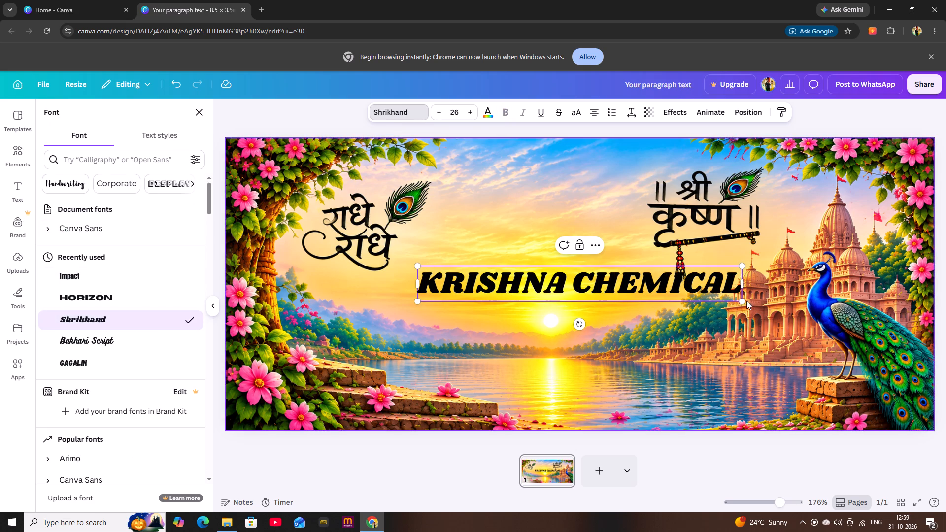
pyautogui.moveTo(744, 299); pyautogui.dragTo(659, 291)
pyautogui.click(763, 306)
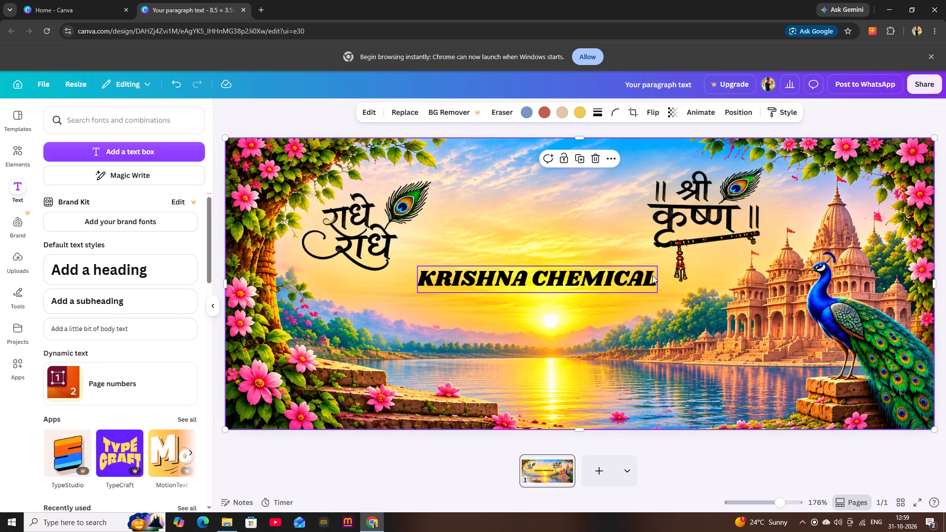
# Remove the word CHEMICAL from the heading so it reads KRISHNA.
pyautogui.click(652, 275)
pyautogui.click(651, 280)
pyautogui.press('BackSpace')
pyautogui.press('BackSpace')
pyautogui.press('BackSpace')
pyautogui.press('BackSpace')
pyautogui.press('BackSpace')
pyautogui.press('BackSpace')
pyautogui.press('BackSpace')
pyautogui.press('BackSpace')
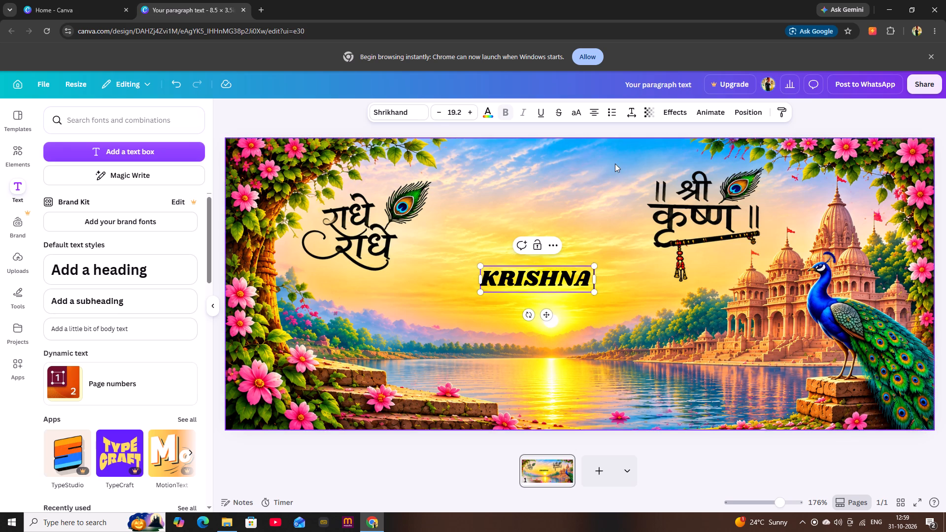
pyautogui.click(652, 333)
# Enlarge the KRISHNA heading to about size 24.6 and place it between the two Hindi titles, just above the sun.
pyautogui.moveTo(519, 276); pyautogui.dragTo(505, 261)
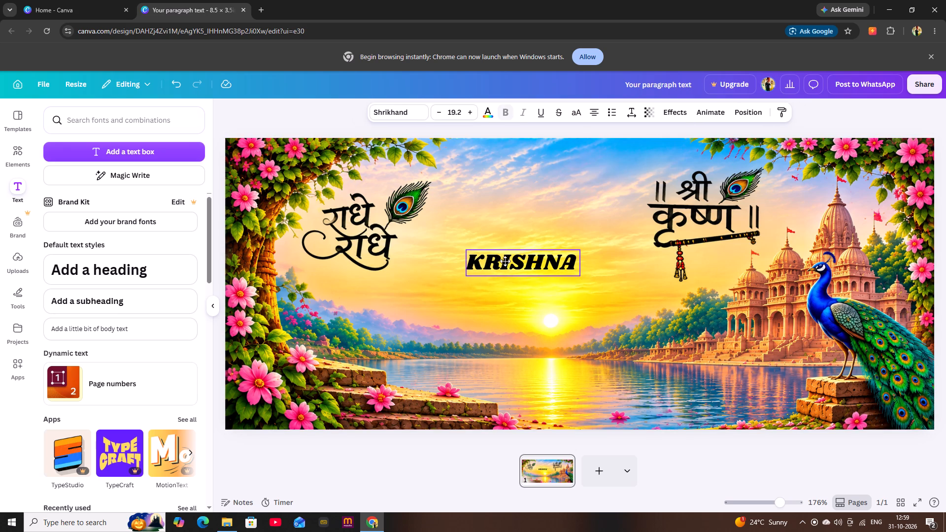
pyautogui.moveTo(505, 261); pyautogui.dragTo(505, 262)
pyautogui.moveTo(504, 257); pyautogui.dragTo(503, 246)
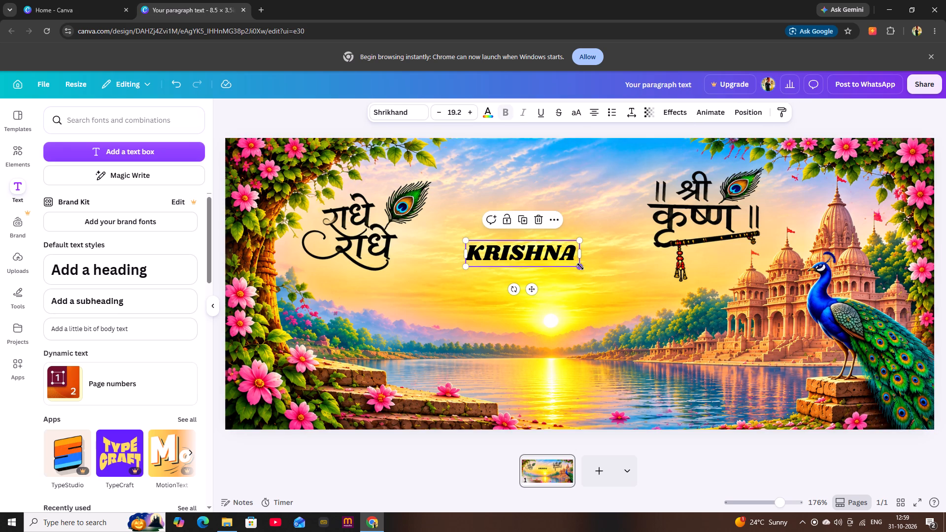
pyautogui.moveTo(580, 266); pyautogui.dragTo(609, 285)
pyautogui.moveTo(525, 259); pyautogui.dragTo(500, 258)
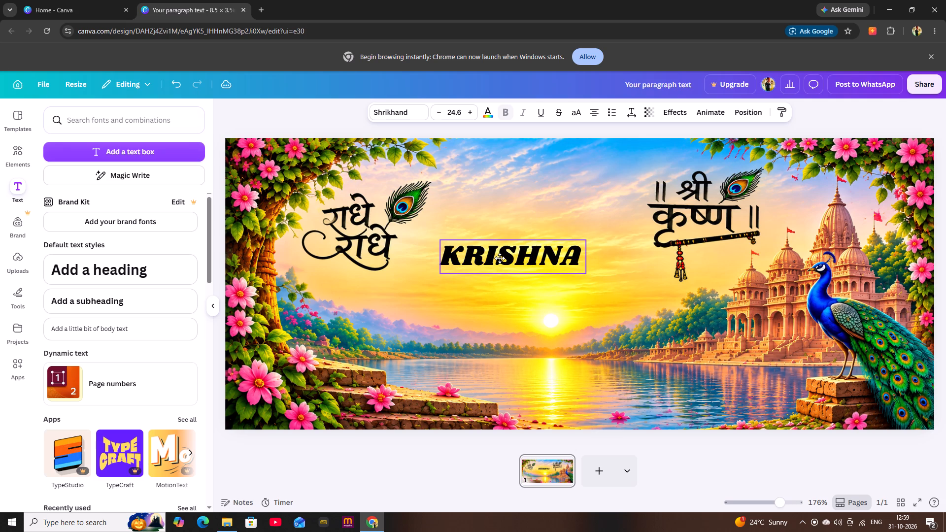
pyautogui.moveTo(500, 258); pyautogui.dragTo(495, 257)
pyautogui.click(620, 310)
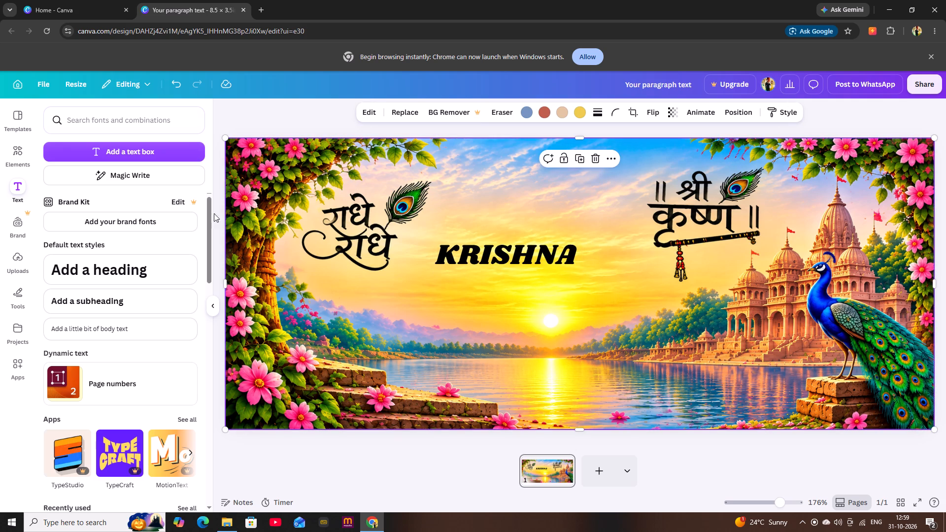
# Add a second heading reading CHEMICAL and set its font to Shrikhand.
pyautogui.click(114, 266)
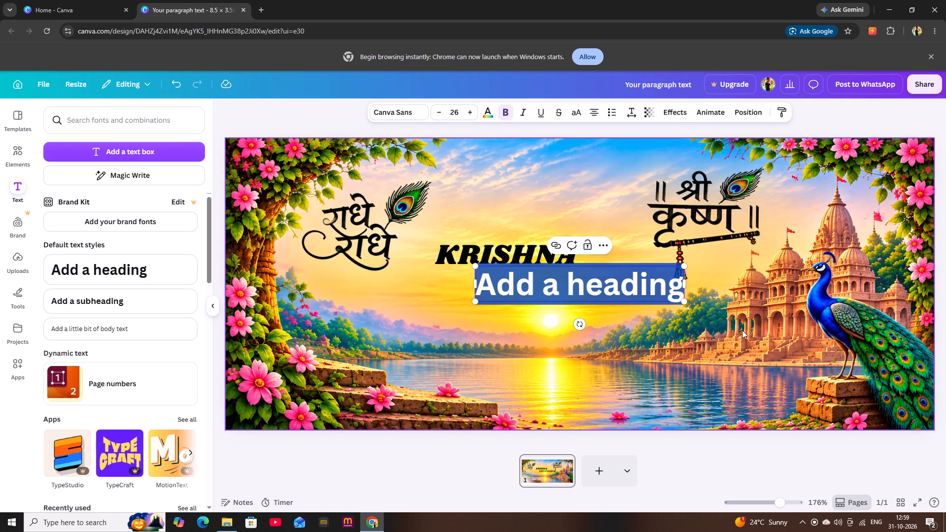
pyautogui.press('BackSpace')
pyautogui.write('CHEMICAL')
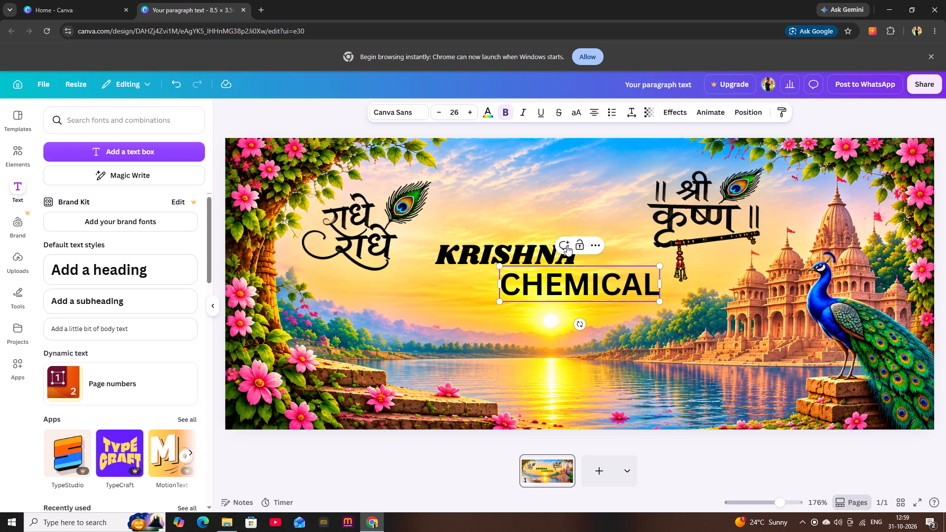
pyautogui.click(397, 113)
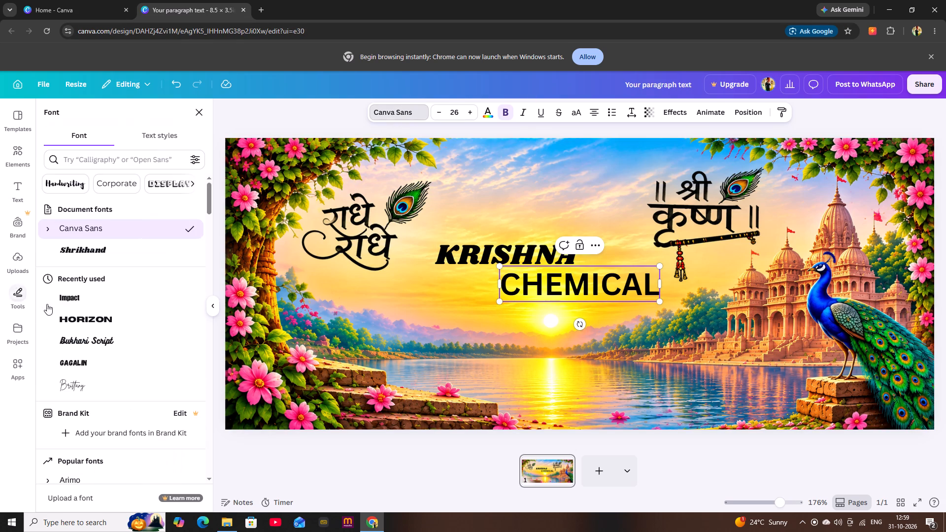
pyautogui.click(114, 252)
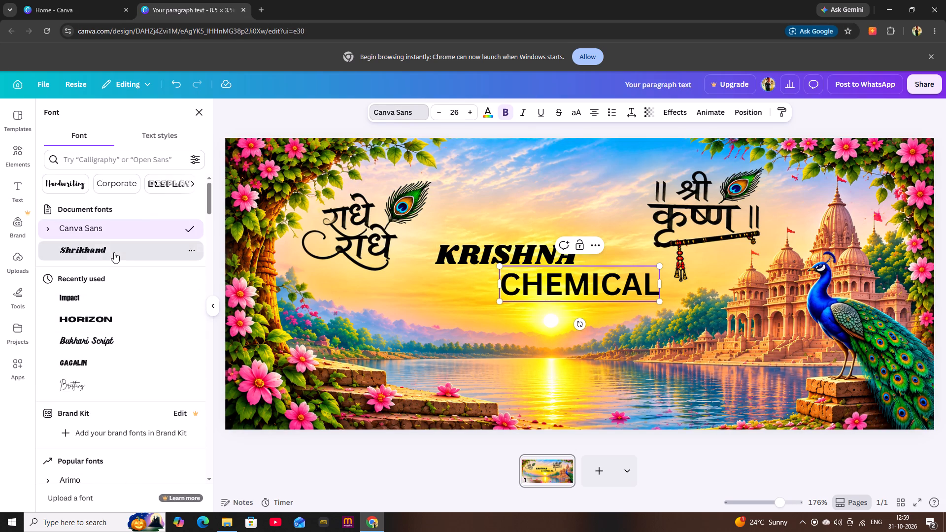
pyautogui.click(661, 367)
# Position the CHEMICAL heading directly beneath KRISHNA, offset slightly to its right.
pyautogui.moveTo(579, 296); pyautogui.dragTo(553, 297)
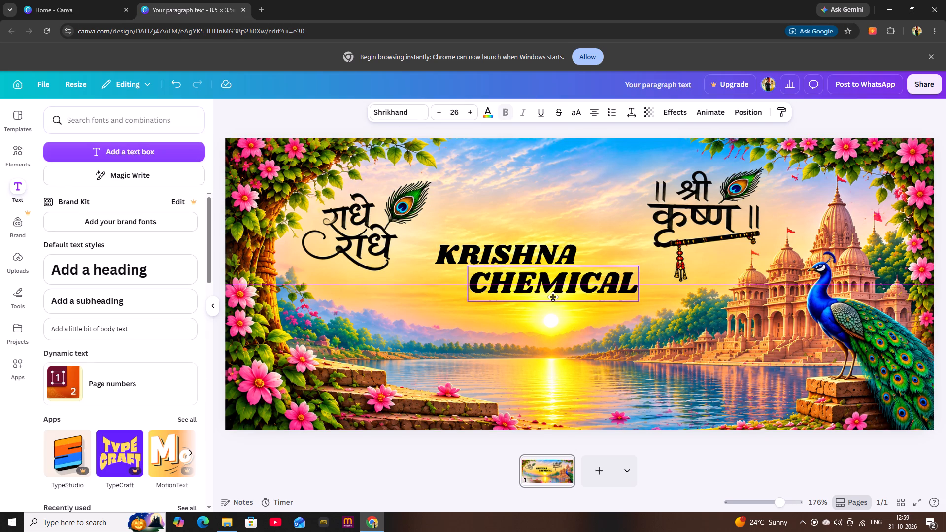
pyautogui.moveTo(553, 297); pyautogui.dragTo(560, 292)
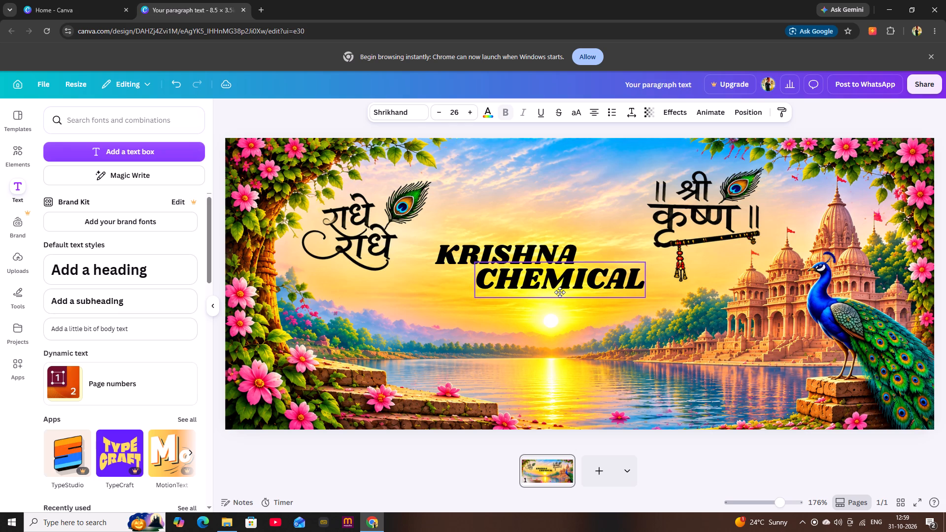
pyautogui.moveTo(560, 292); pyautogui.dragTo(558, 292)
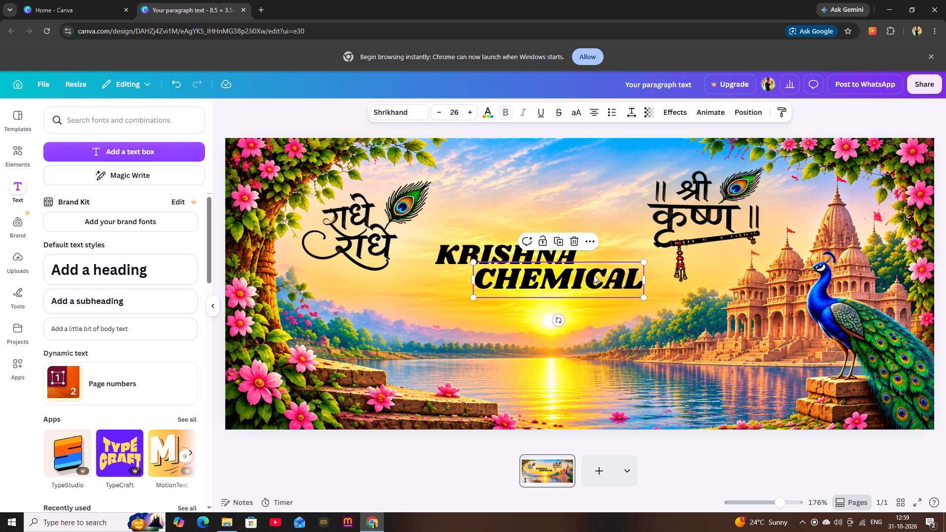
pyautogui.click(588, 287)
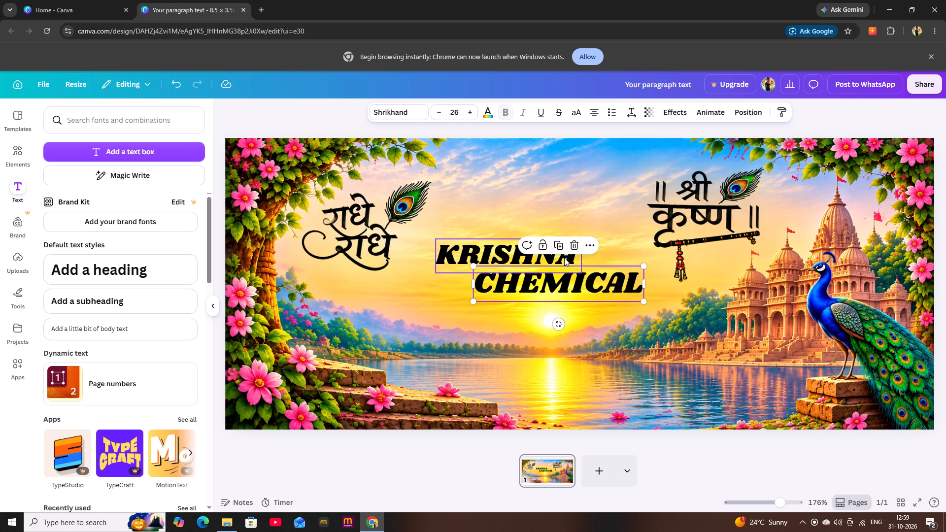
# Replace the word KRISHNA with UNIQUE in the upper heading and adjust its position above CHEMICAL.
pyautogui.click(564, 258)
pyautogui.click(575, 256)
pyautogui.click(573, 258)
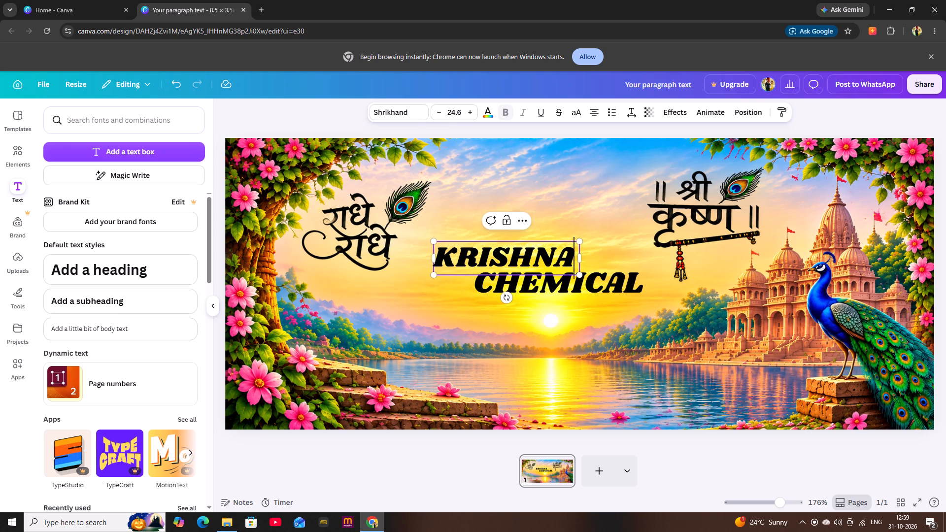
pyautogui.press('BackSpace')
pyautogui.press('BackSpace')
pyautogui.press('BackSpace')
pyautogui.press('BackSpace')
pyautogui.press('BackSpace')
pyautogui.press('BackSpace')
pyautogui.press('BackSpace')
pyautogui.press('BackSpace')
pyautogui.press('BackSpace')
pyautogui.press('BackSpace')
pyautogui.press('BackSpace')
pyautogui.press('BackSpace')
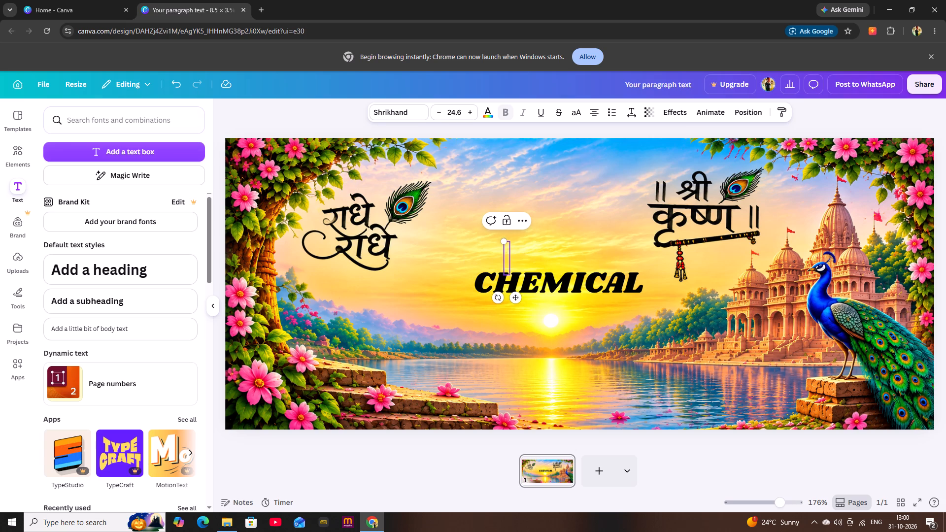
pyautogui.write('UNIQUE')
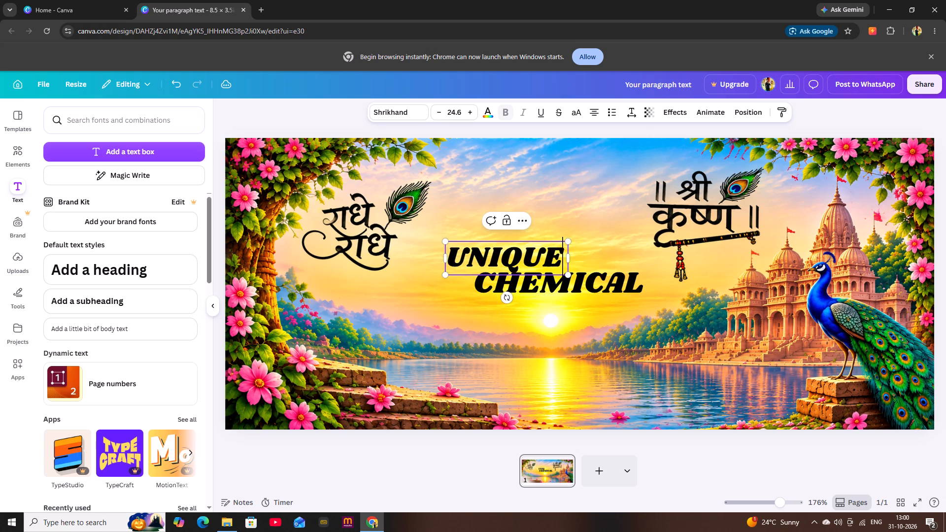
pyautogui.click(608, 356)
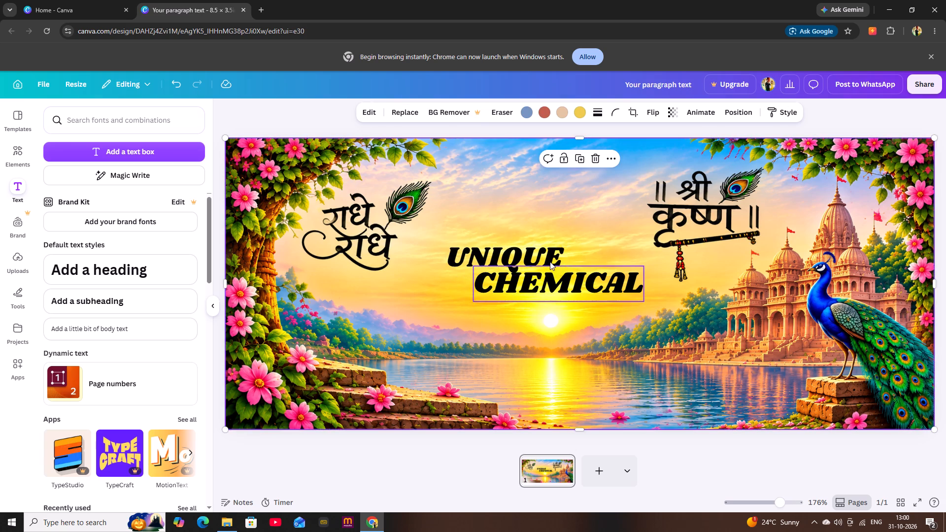
pyautogui.click(543, 255)
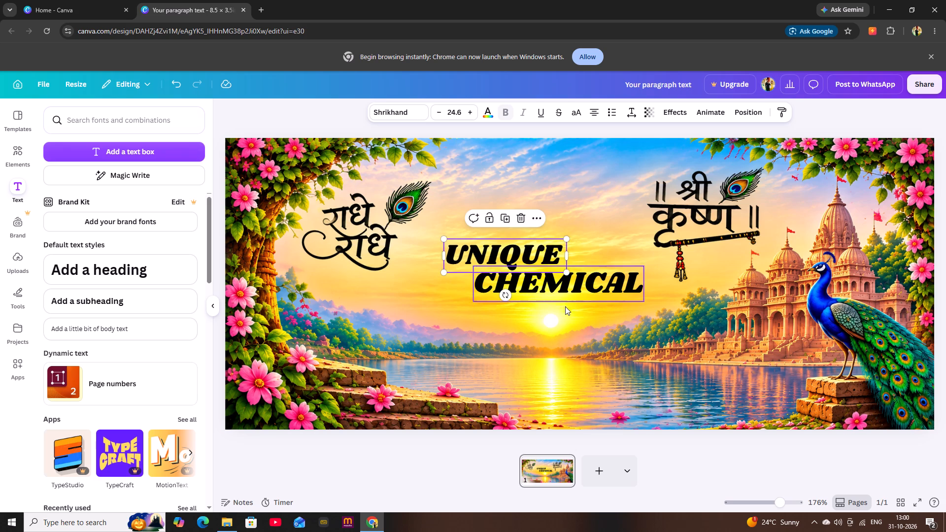
# Shift the CHEMICAL heading slightly left so it sits closer beneath UNIQUE.
pyautogui.click(570, 335)
pyautogui.moveTo(556, 290); pyautogui.dragTo(546, 290)
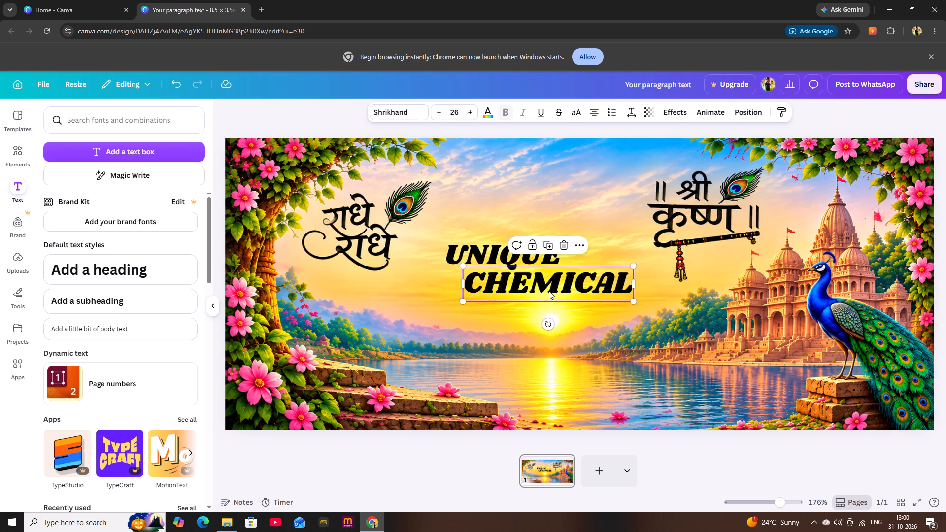
pyautogui.click(595, 340)
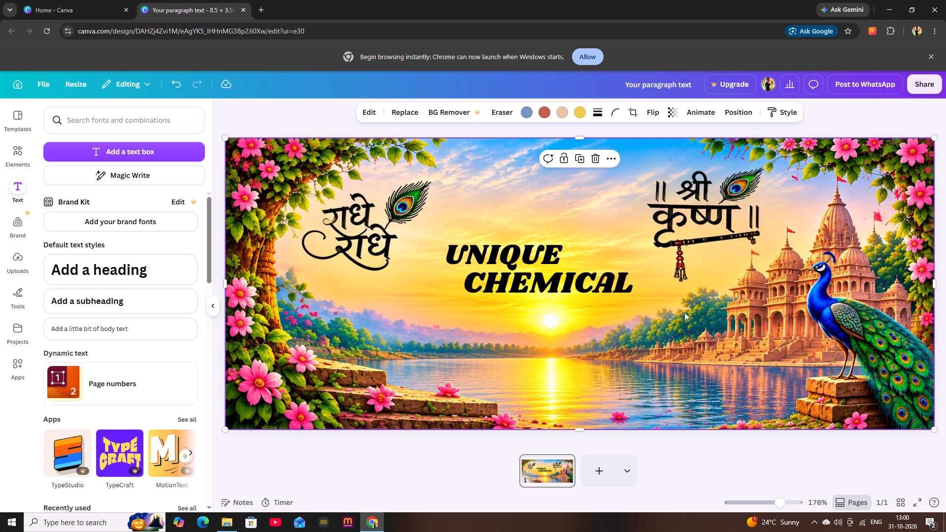
# Add a subheading reading ADDRESS and set its font to Impact.
pyautogui.click(124, 297)
pyautogui.press('BackSpace')
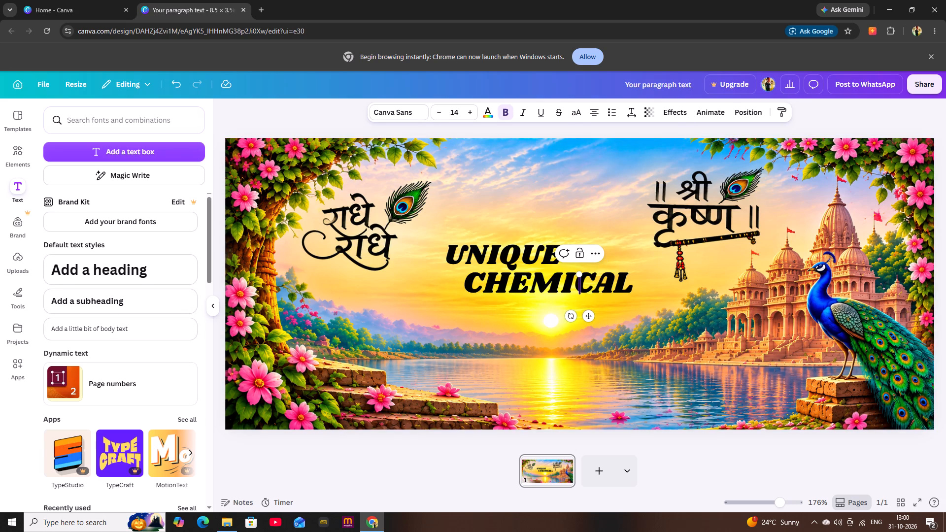
pyautogui.write('ADDR')
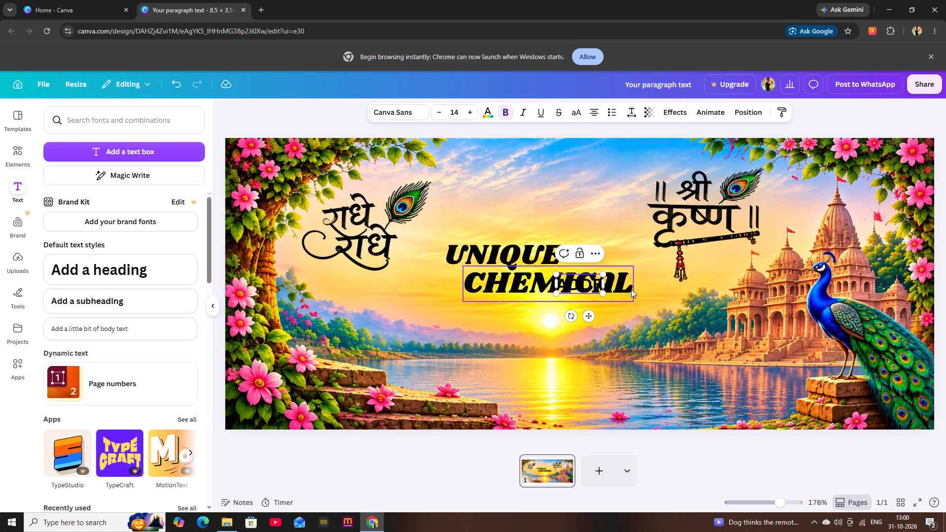
pyautogui.write('ESS')
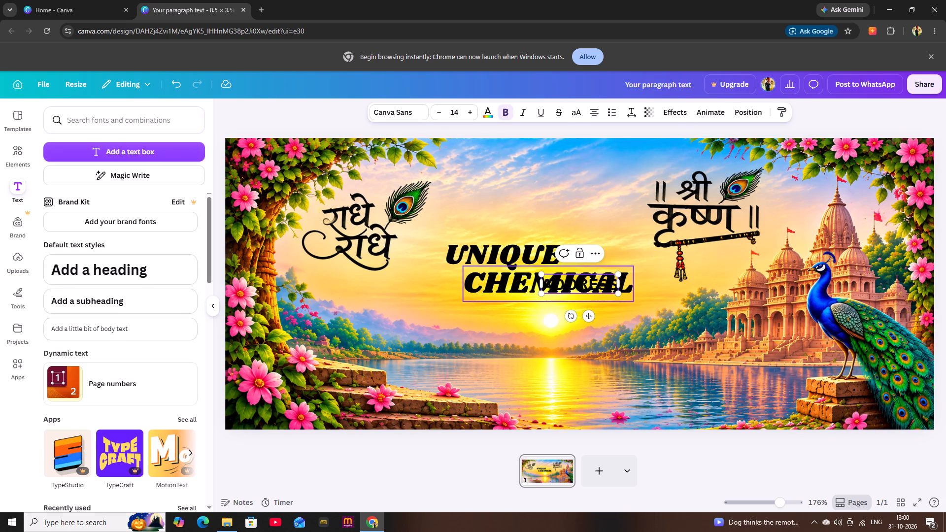
pyautogui.click(402, 112)
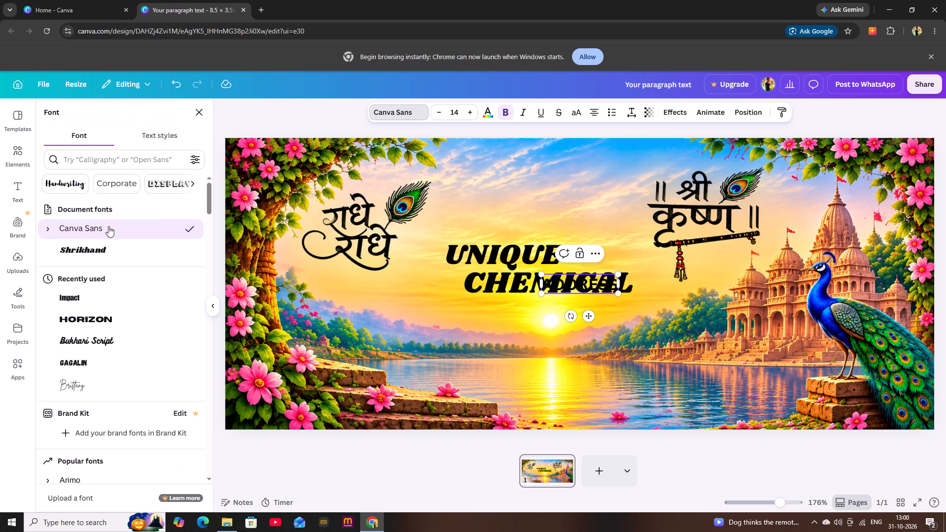
pyautogui.click(100, 299)
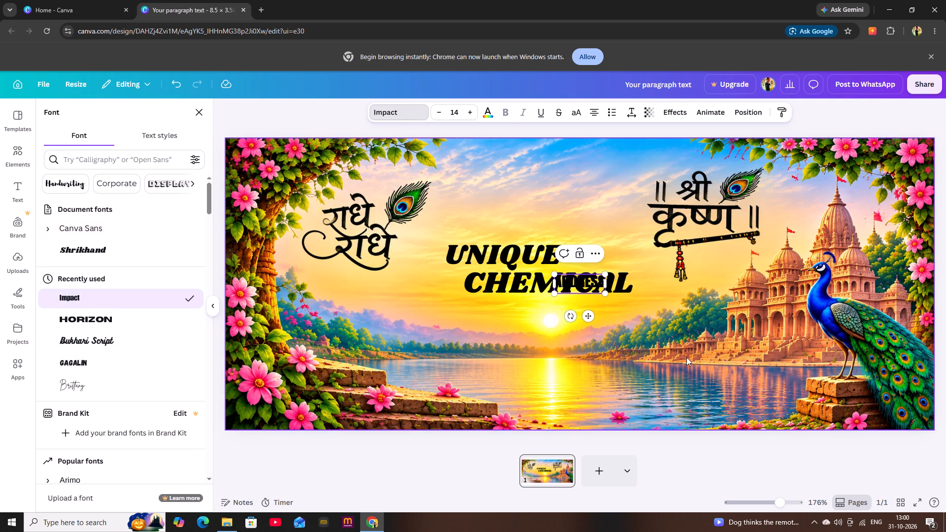
pyautogui.click(686, 357)
# Move the ADDRESS text down to the lake's far shoreline below the title and append ":-" to it.
pyautogui.moveTo(581, 279); pyautogui.dragTo(513, 346)
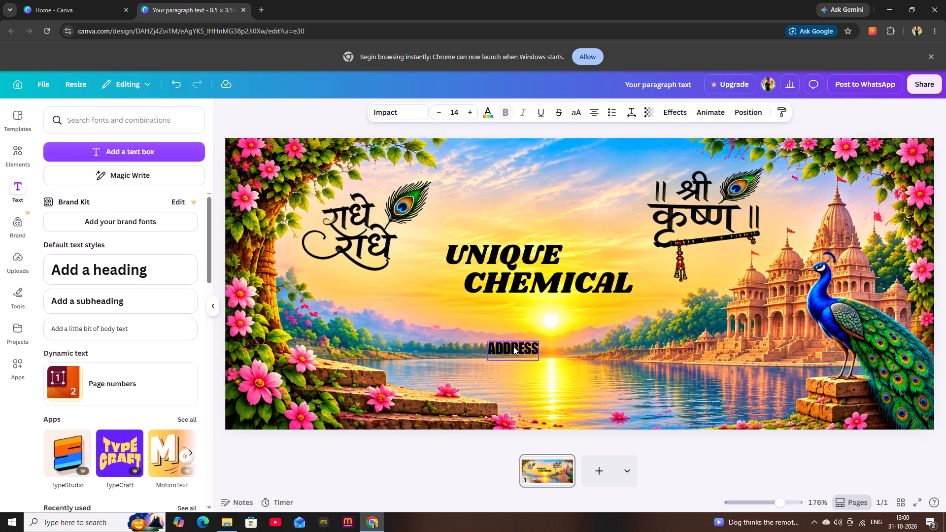
pyautogui.click(532, 347)
pyautogui.press('Right')
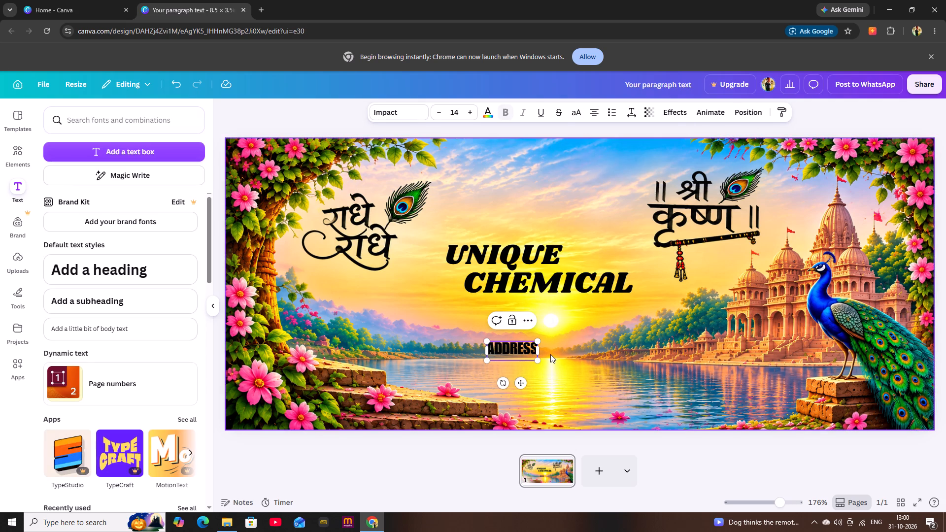
pyautogui.write(':-')
pyautogui.click(684, 366)
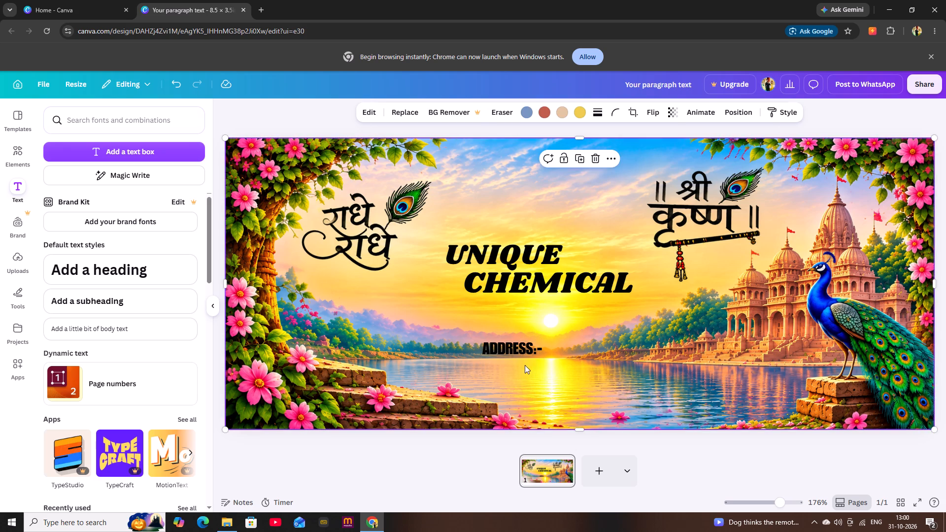
# Place the ADDRESS:- text on the water below the Shri Krishna title, in front of the temple steps.
pyautogui.moveTo(522, 351); pyautogui.dragTo(518, 368)
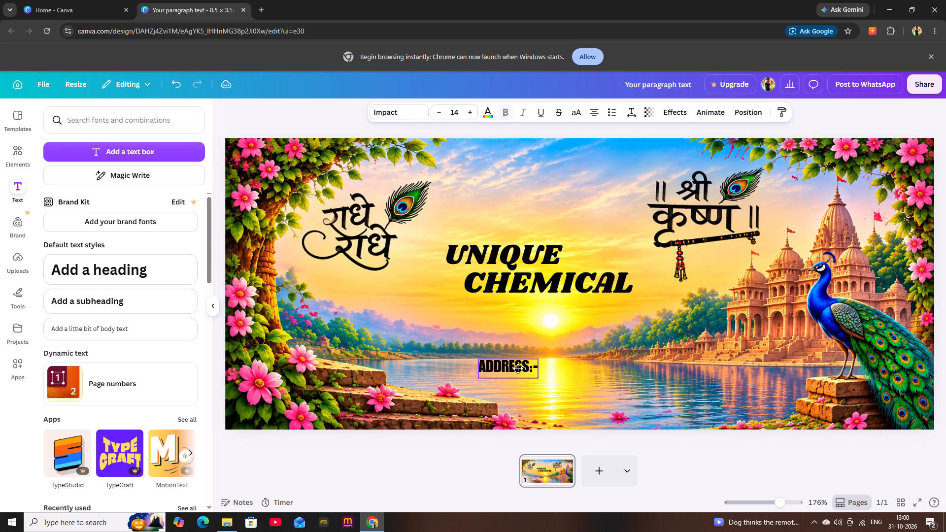
pyautogui.moveTo(518, 368); pyautogui.dragTo(514, 368)
pyautogui.moveTo(514, 368); pyautogui.dragTo(529, 369)
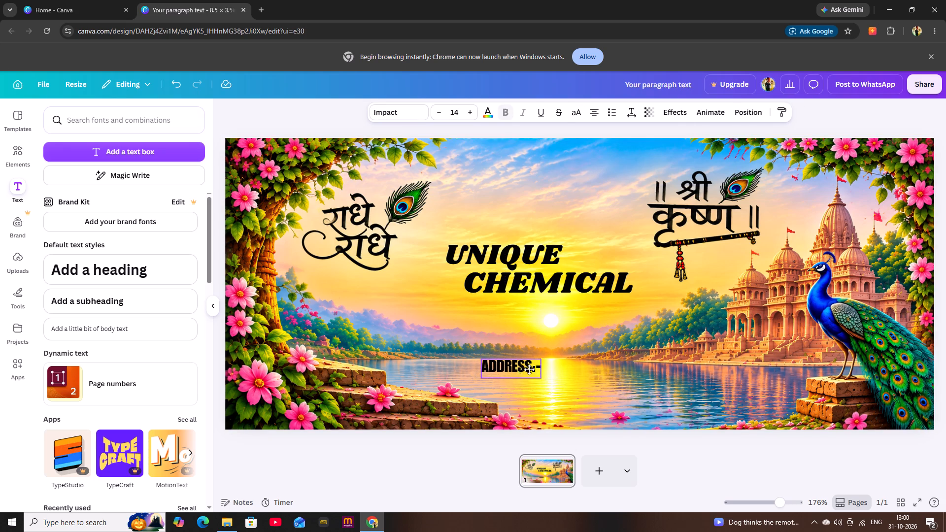
pyautogui.moveTo(529, 369); pyautogui.dragTo(709, 375)
pyautogui.click(778, 385)
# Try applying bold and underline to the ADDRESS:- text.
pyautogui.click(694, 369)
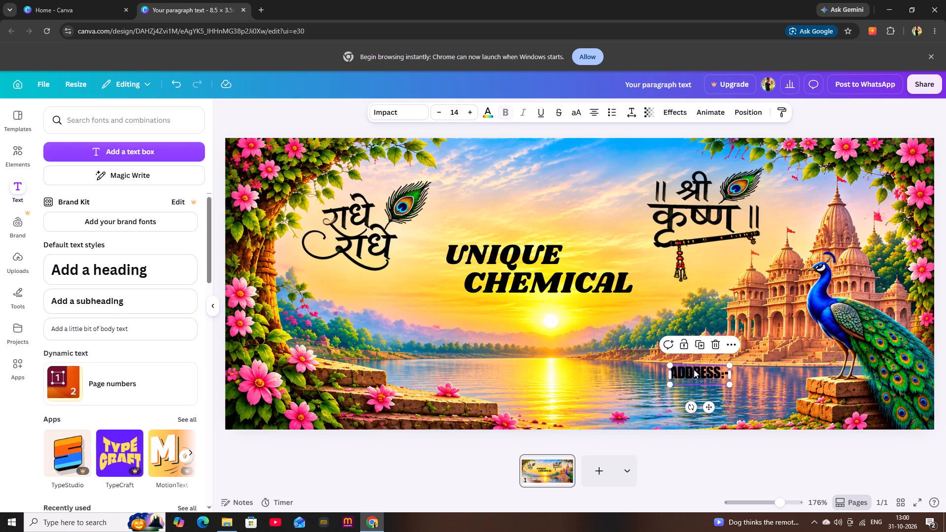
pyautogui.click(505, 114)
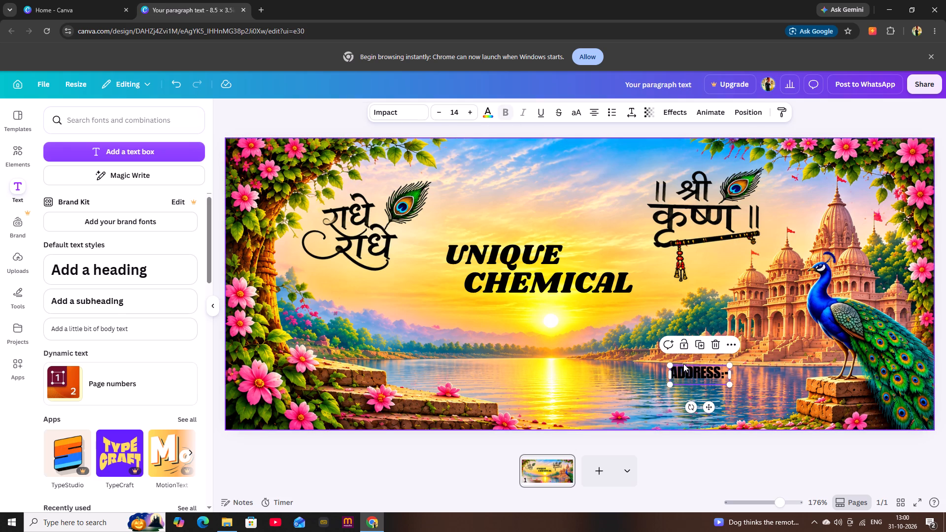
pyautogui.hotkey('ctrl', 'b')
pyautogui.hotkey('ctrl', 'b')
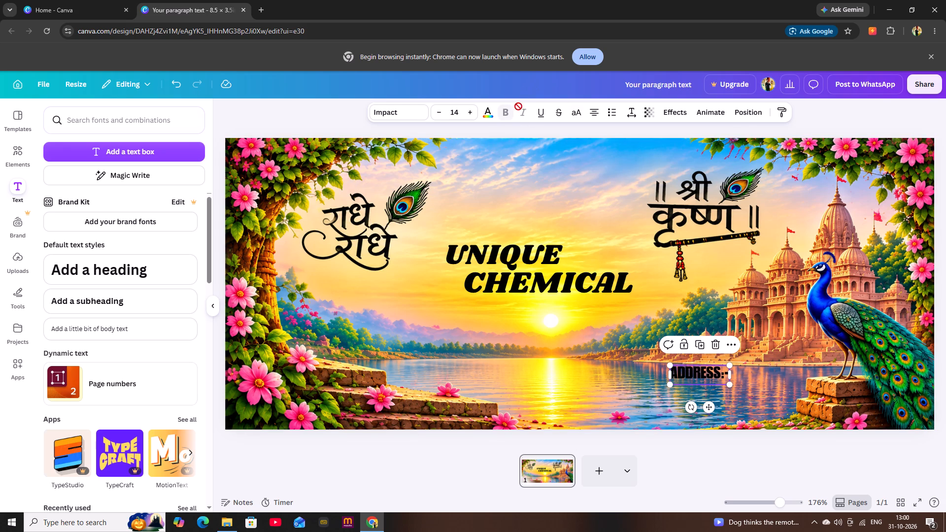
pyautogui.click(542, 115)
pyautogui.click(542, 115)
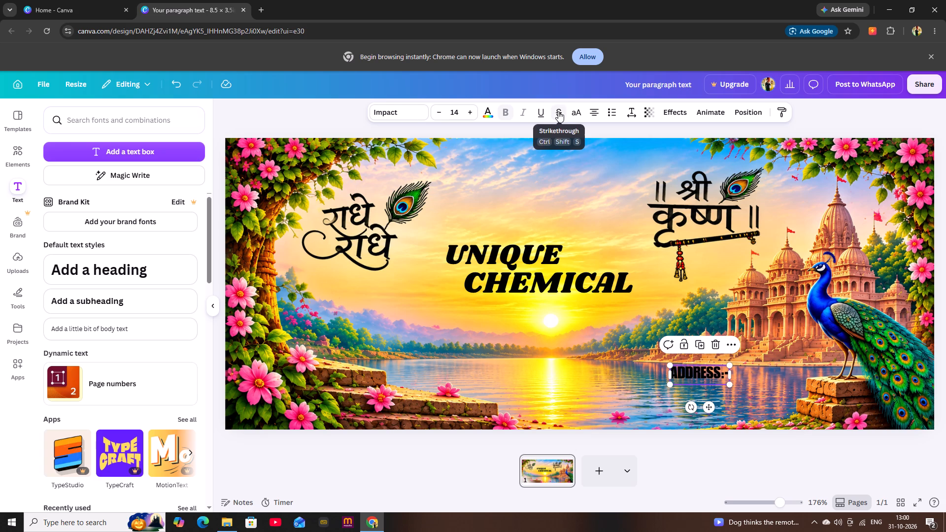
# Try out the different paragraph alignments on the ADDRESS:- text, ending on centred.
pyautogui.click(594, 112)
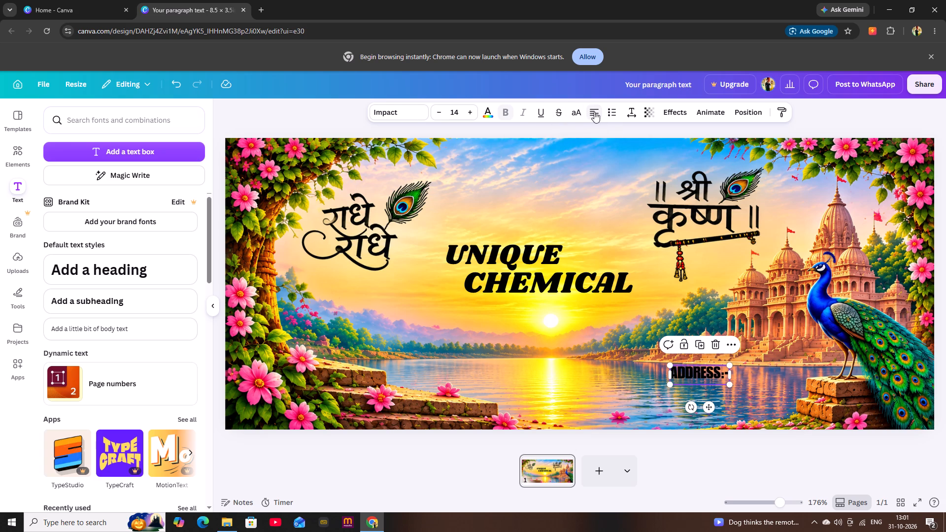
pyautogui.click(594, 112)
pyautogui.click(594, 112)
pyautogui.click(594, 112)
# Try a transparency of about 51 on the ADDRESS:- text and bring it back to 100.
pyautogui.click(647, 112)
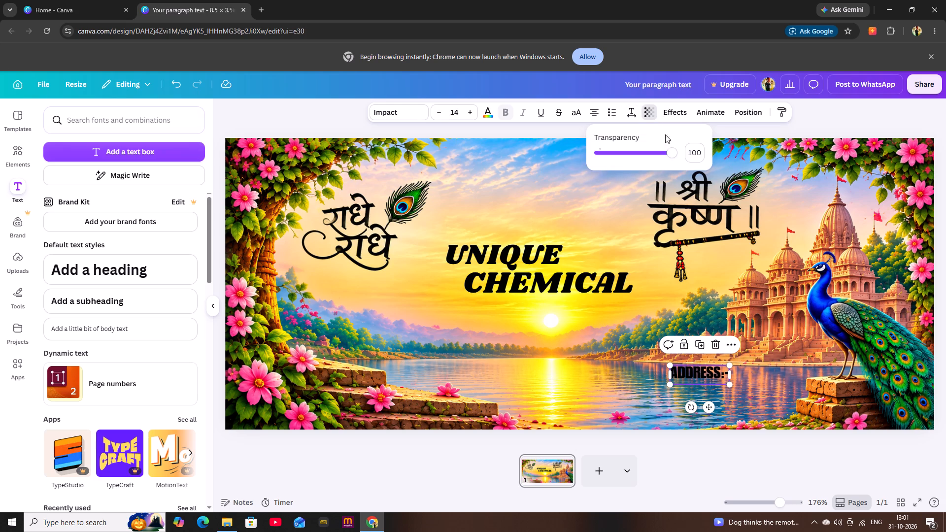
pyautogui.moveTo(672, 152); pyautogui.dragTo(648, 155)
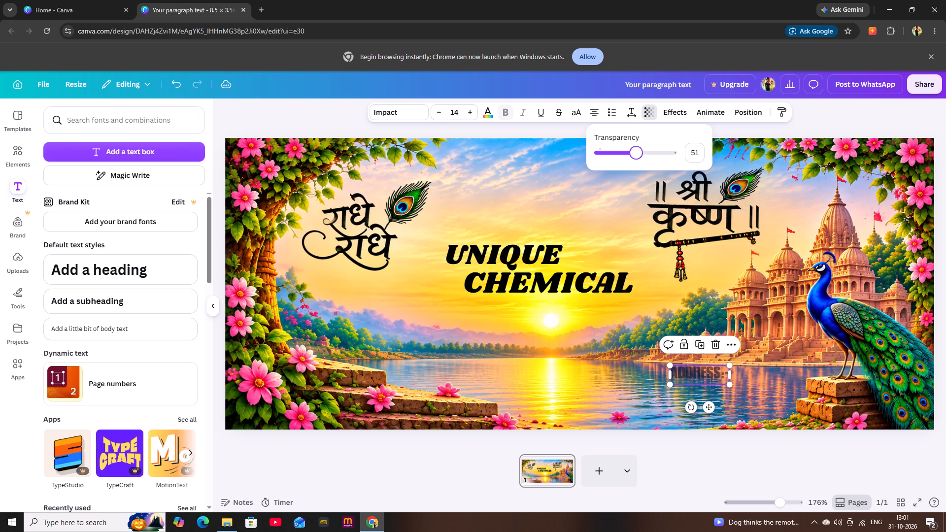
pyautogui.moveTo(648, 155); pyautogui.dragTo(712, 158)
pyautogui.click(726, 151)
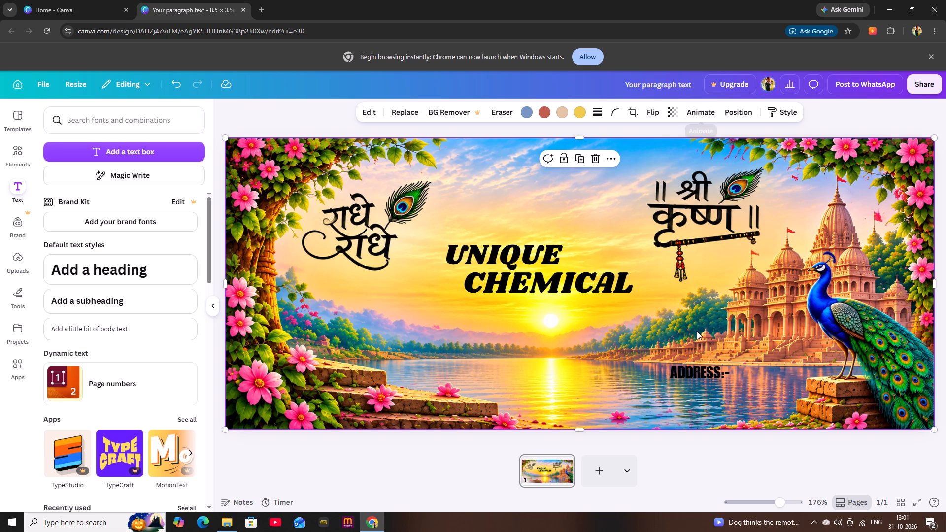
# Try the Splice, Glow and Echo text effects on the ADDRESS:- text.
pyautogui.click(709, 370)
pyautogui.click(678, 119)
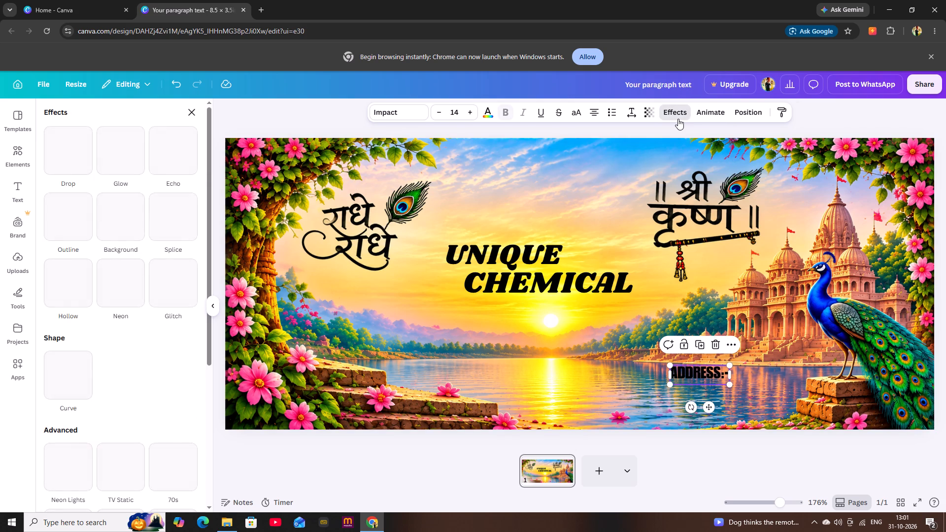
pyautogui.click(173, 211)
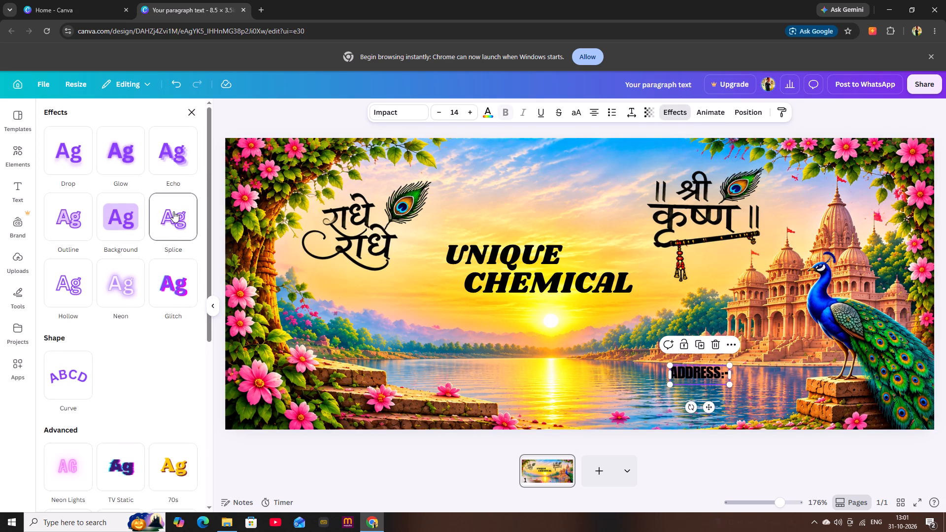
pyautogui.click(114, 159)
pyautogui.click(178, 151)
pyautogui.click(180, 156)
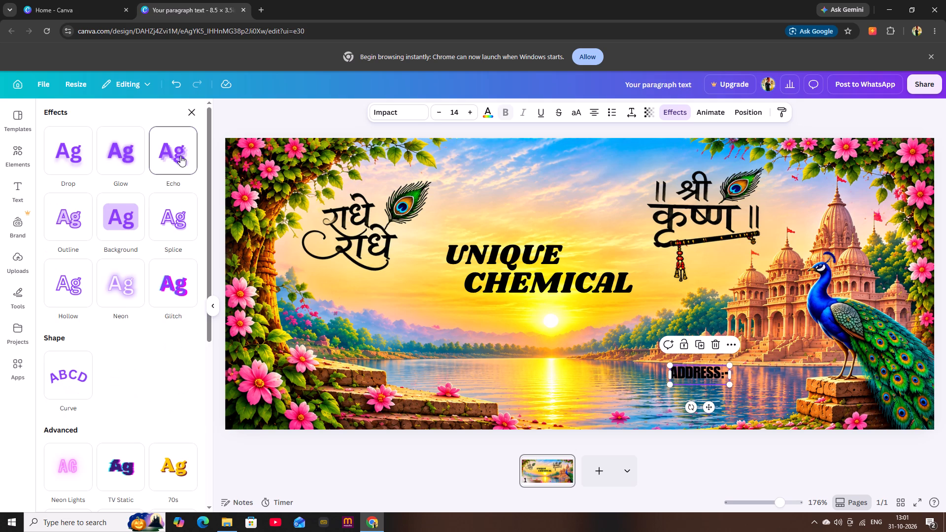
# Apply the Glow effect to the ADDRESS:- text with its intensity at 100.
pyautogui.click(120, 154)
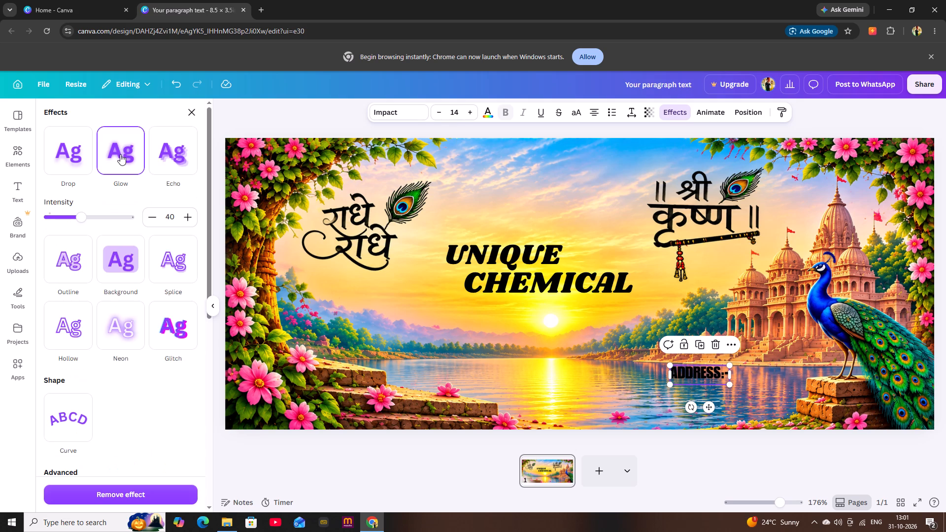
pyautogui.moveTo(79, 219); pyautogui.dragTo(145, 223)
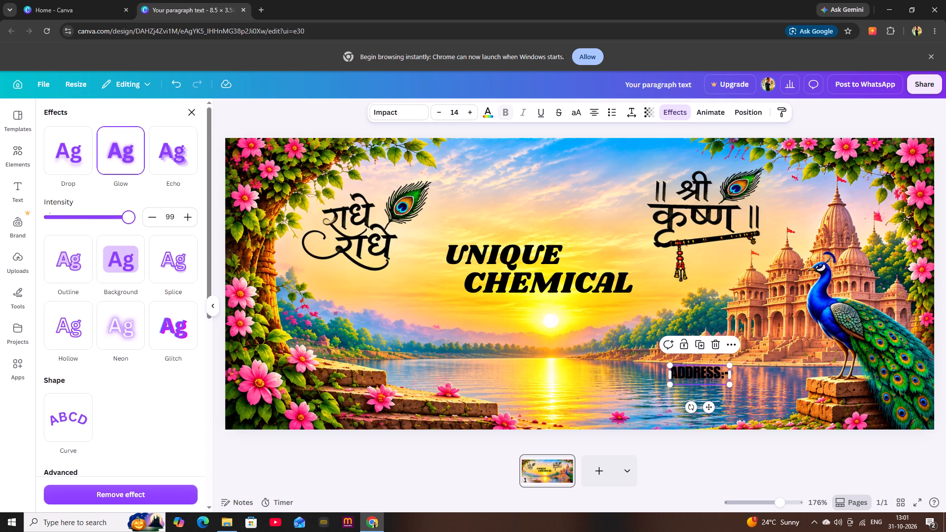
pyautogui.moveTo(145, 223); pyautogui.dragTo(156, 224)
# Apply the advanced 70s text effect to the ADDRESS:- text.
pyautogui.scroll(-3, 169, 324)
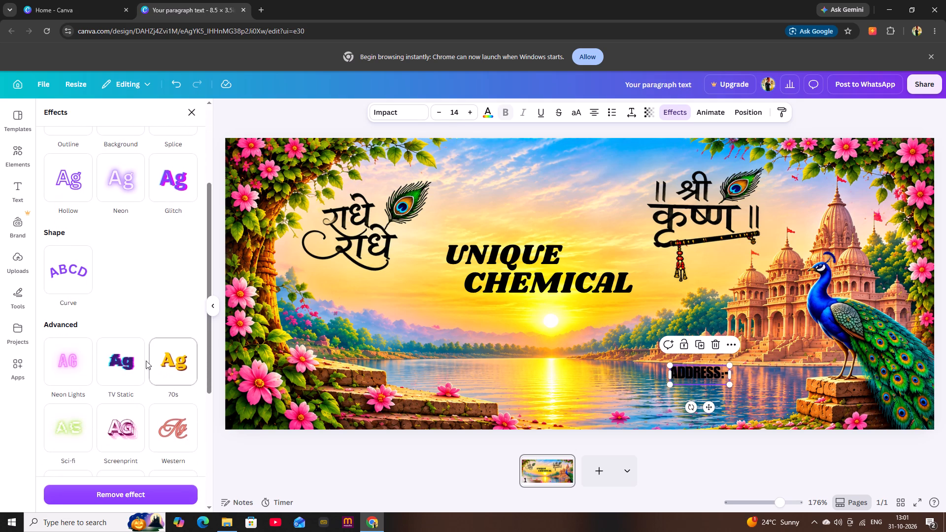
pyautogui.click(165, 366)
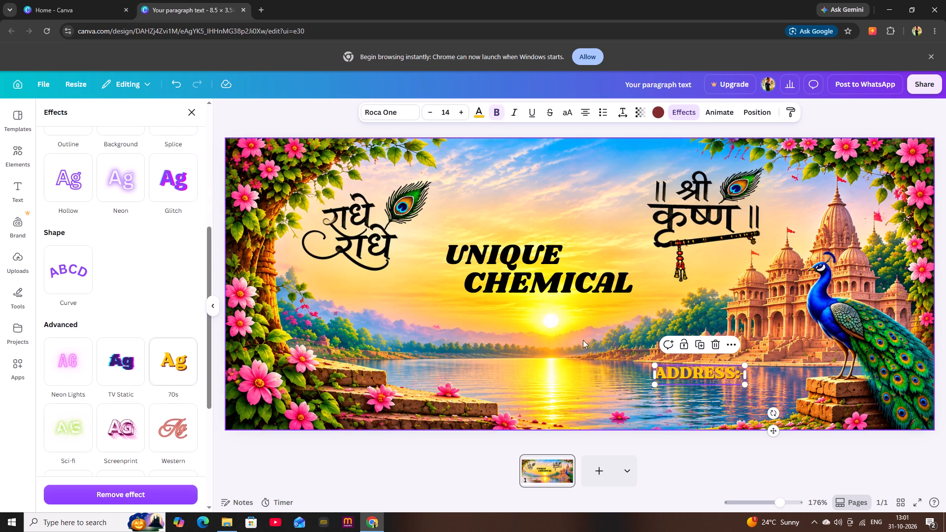
# Apply the advanced Graffiti text effect to the ADDRESS:- text.
pyautogui.scroll(-3, 173, 415)
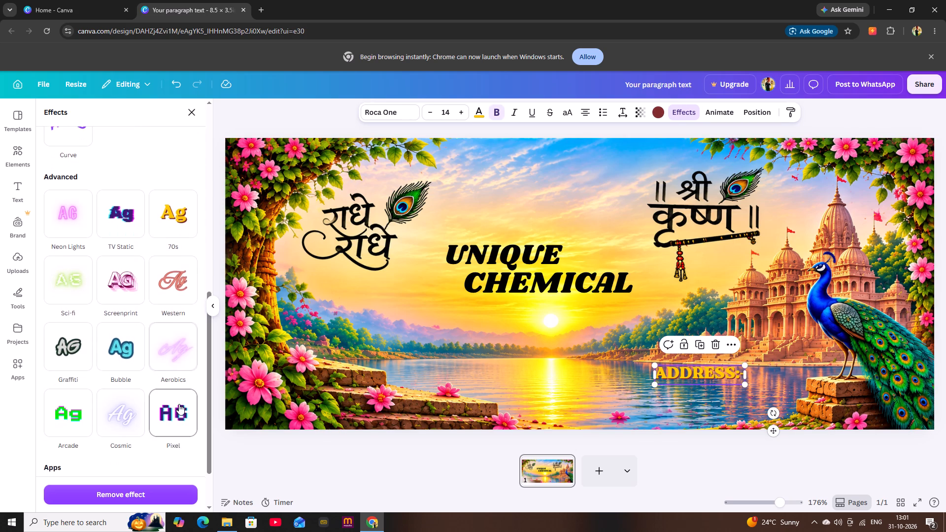
pyautogui.scroll(-1, 179, 404)
pyautogui.scroll(-1, 130, 379)
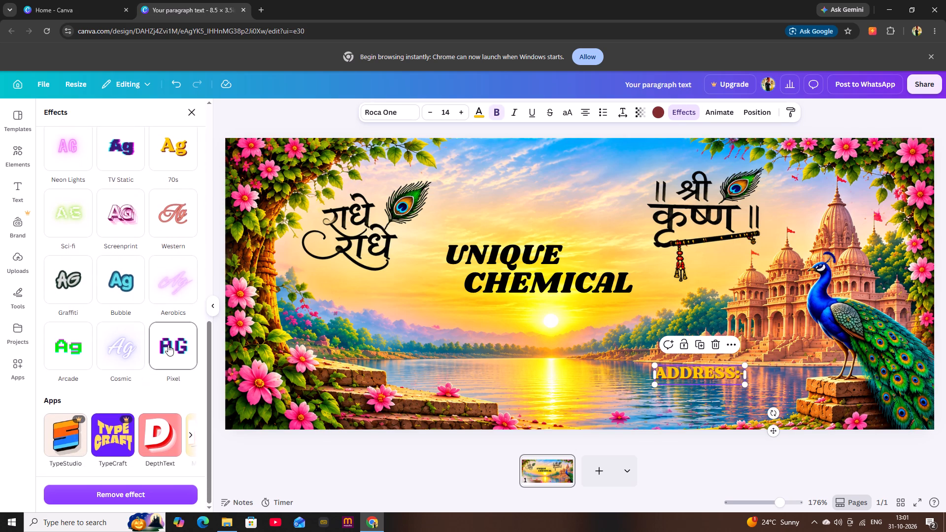
pyautogui.scroll(-2, 144, 344)
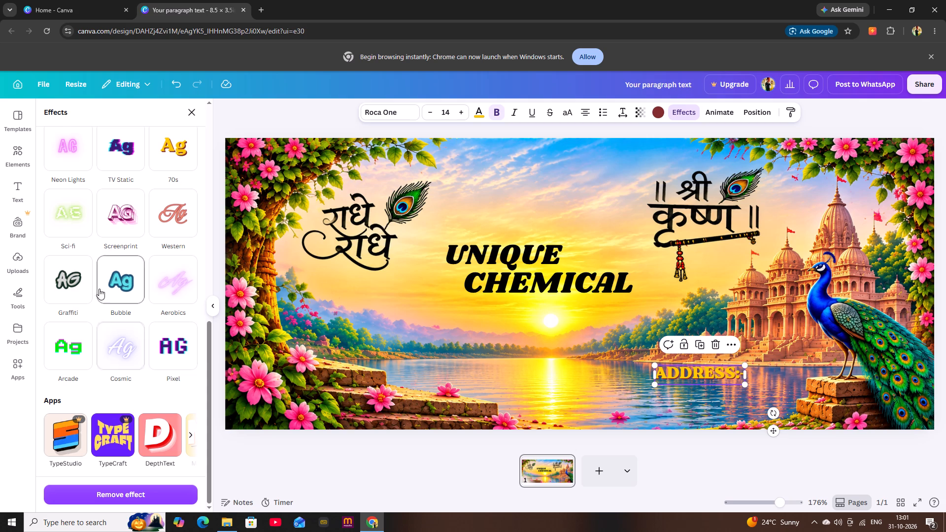
pyautogui.click(75, 288)
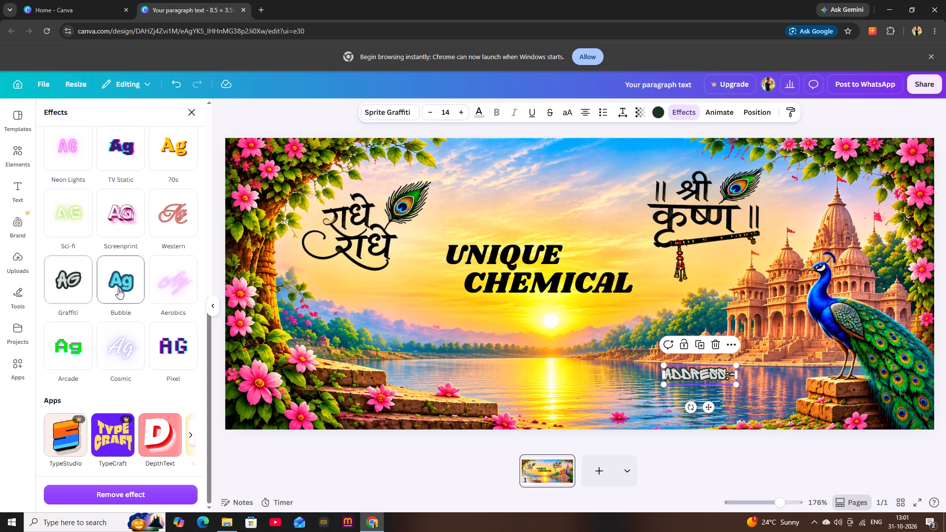
pyautogui.scroll(-2, 61, 440)
pyautogui.scroll(1, 139, 371)
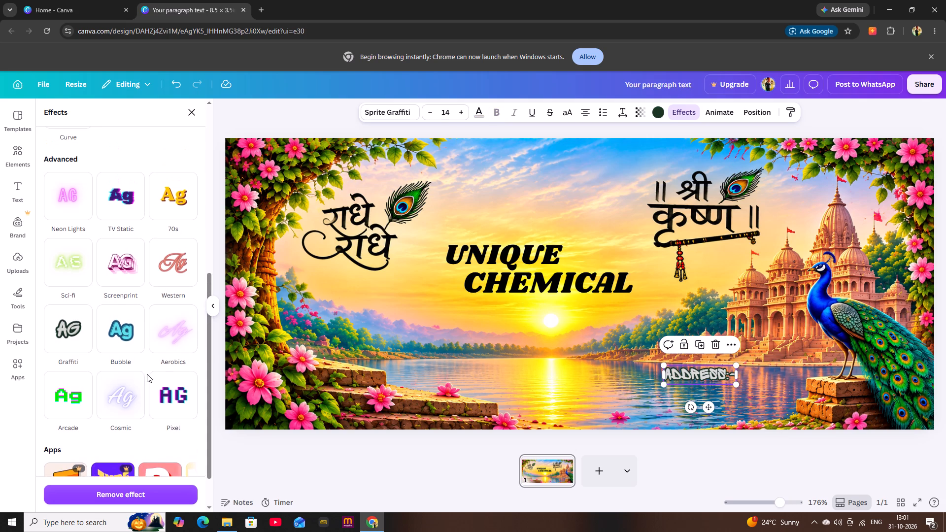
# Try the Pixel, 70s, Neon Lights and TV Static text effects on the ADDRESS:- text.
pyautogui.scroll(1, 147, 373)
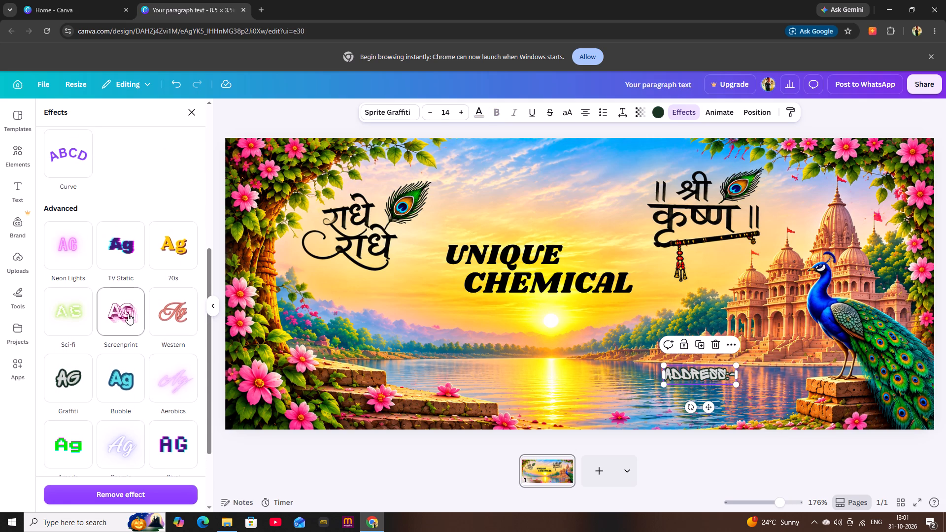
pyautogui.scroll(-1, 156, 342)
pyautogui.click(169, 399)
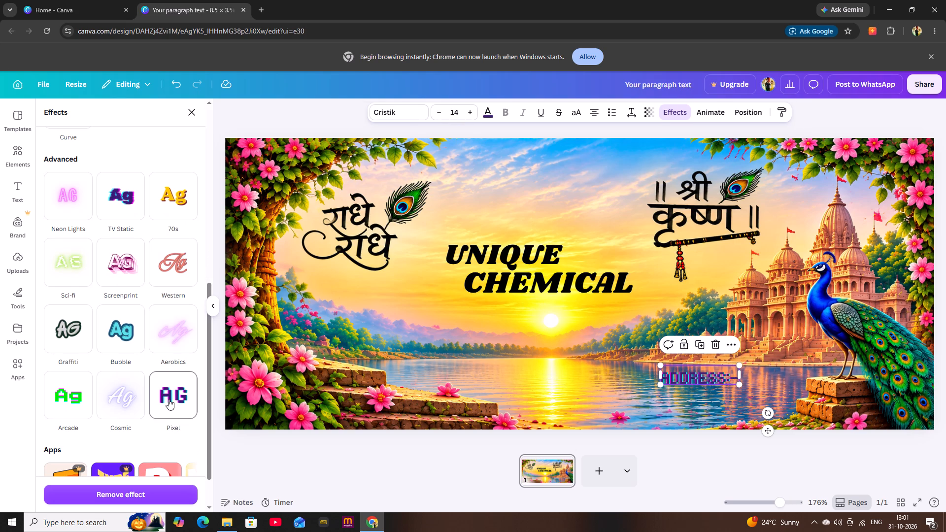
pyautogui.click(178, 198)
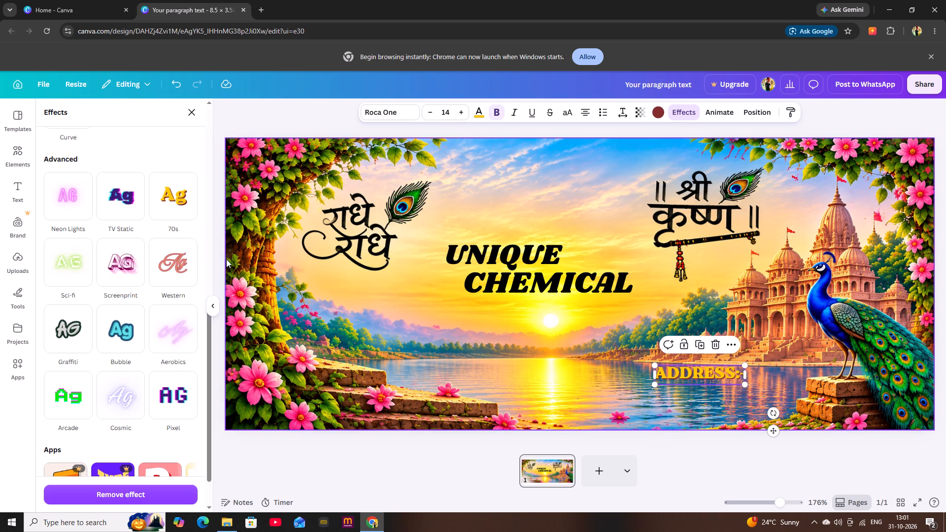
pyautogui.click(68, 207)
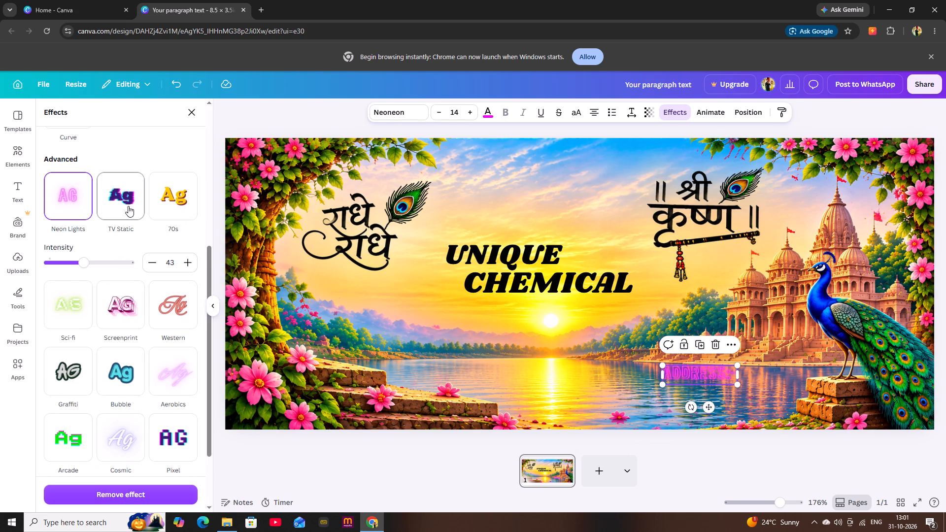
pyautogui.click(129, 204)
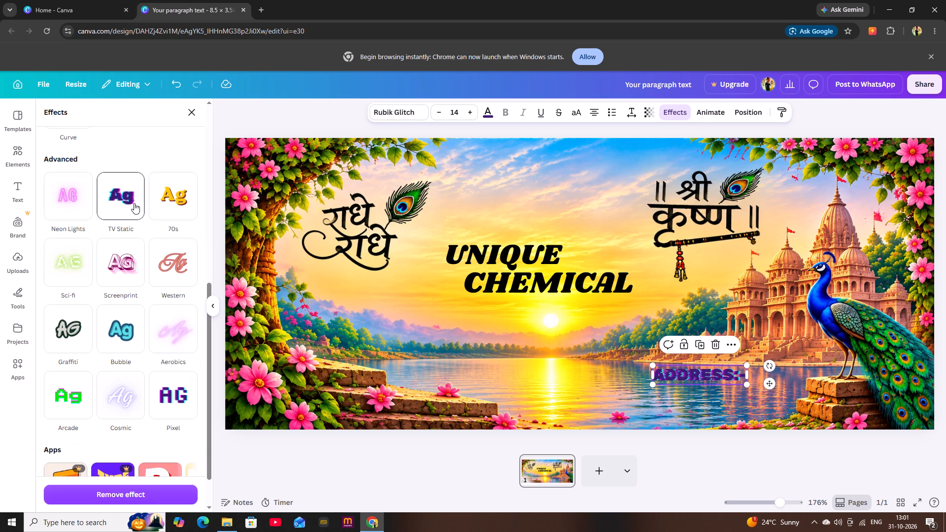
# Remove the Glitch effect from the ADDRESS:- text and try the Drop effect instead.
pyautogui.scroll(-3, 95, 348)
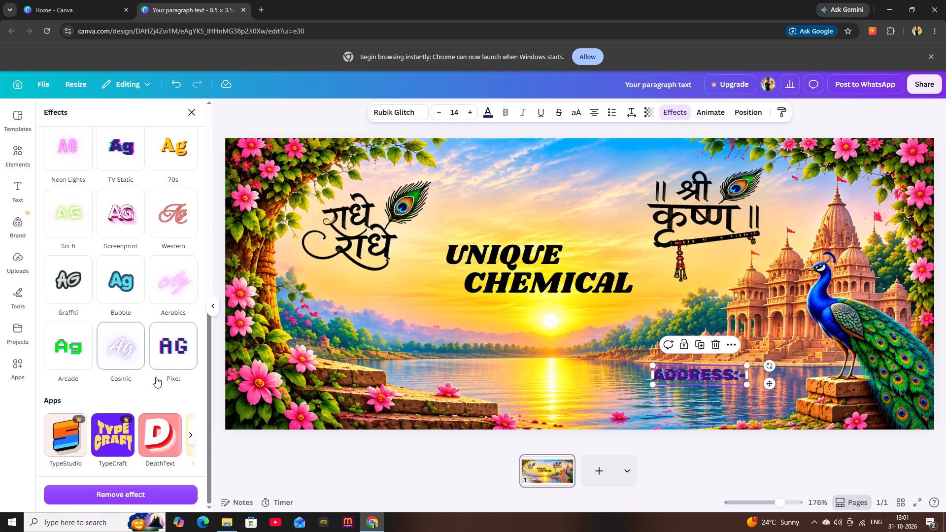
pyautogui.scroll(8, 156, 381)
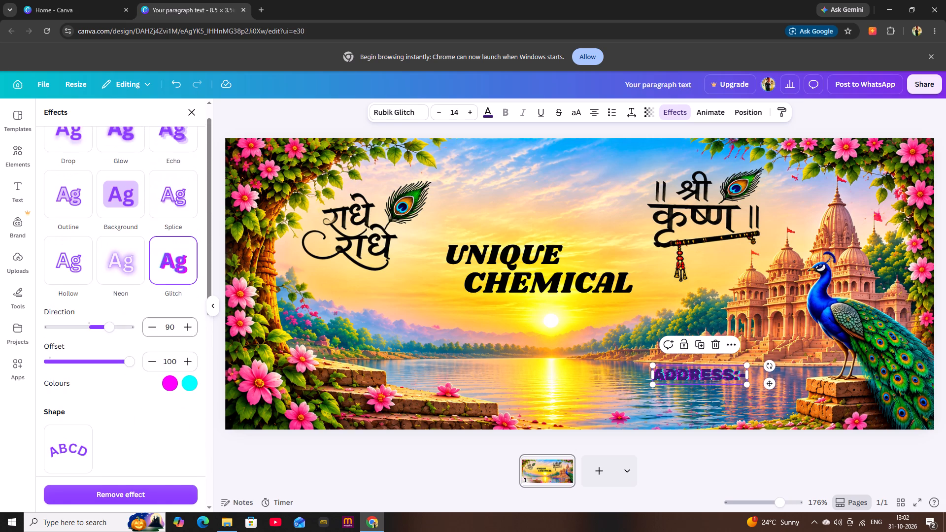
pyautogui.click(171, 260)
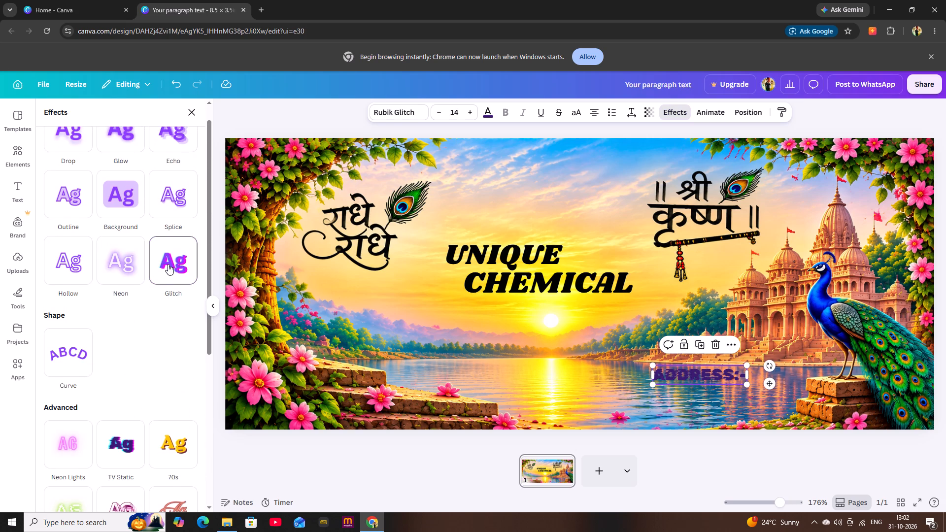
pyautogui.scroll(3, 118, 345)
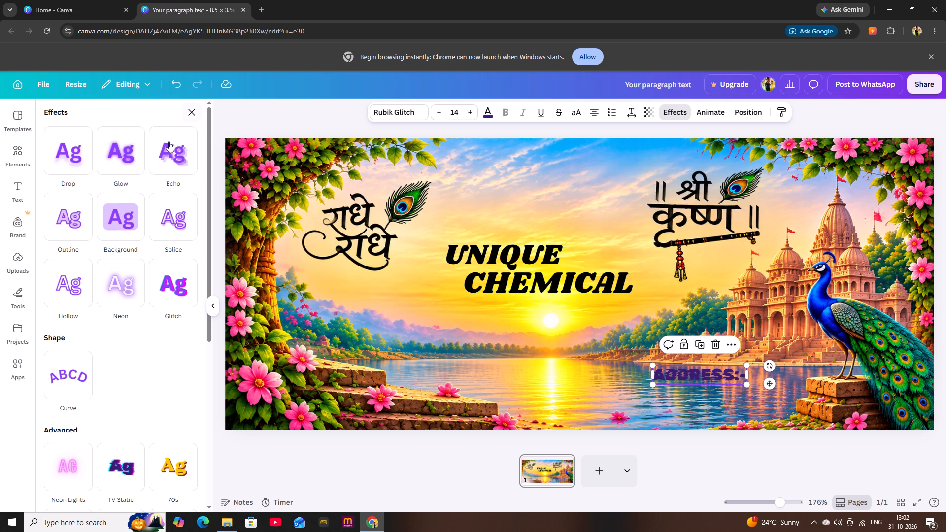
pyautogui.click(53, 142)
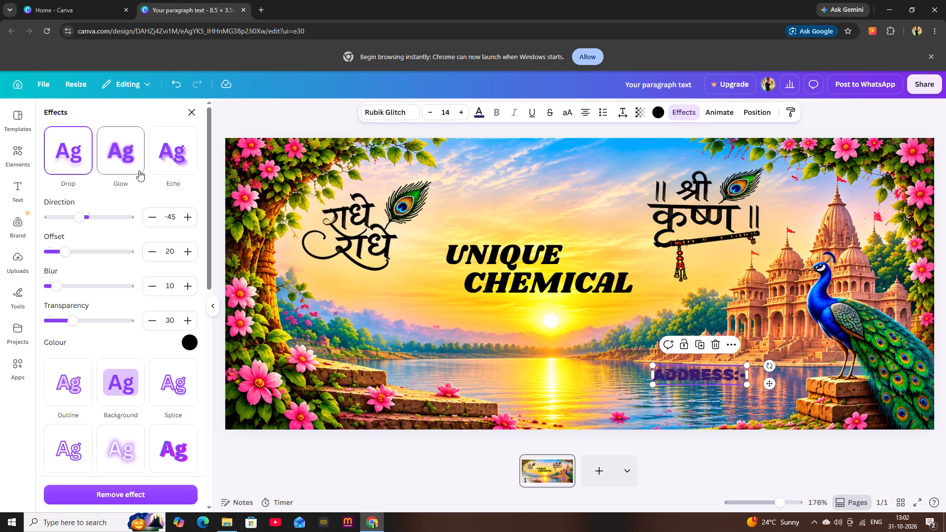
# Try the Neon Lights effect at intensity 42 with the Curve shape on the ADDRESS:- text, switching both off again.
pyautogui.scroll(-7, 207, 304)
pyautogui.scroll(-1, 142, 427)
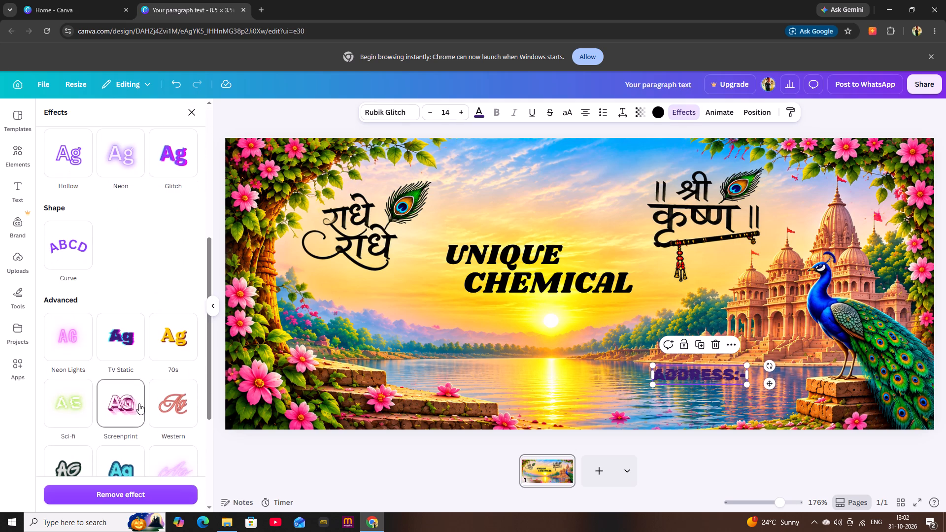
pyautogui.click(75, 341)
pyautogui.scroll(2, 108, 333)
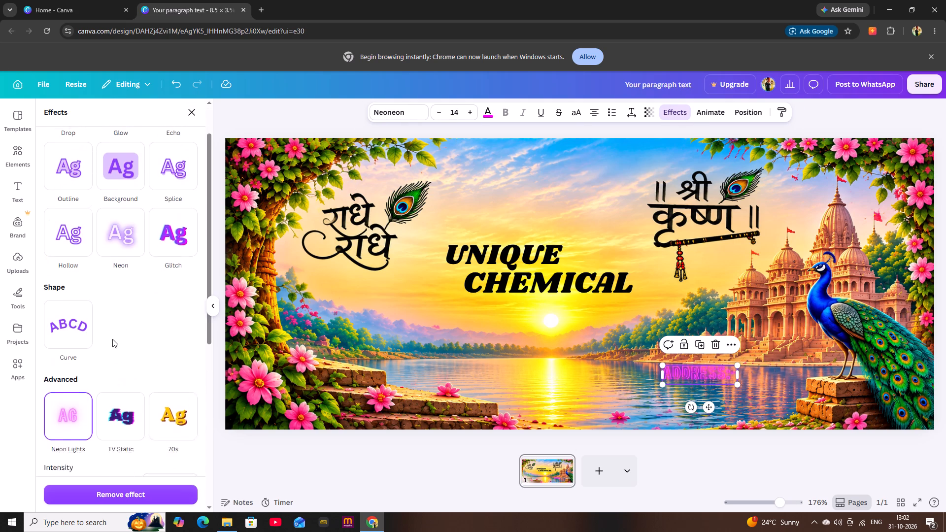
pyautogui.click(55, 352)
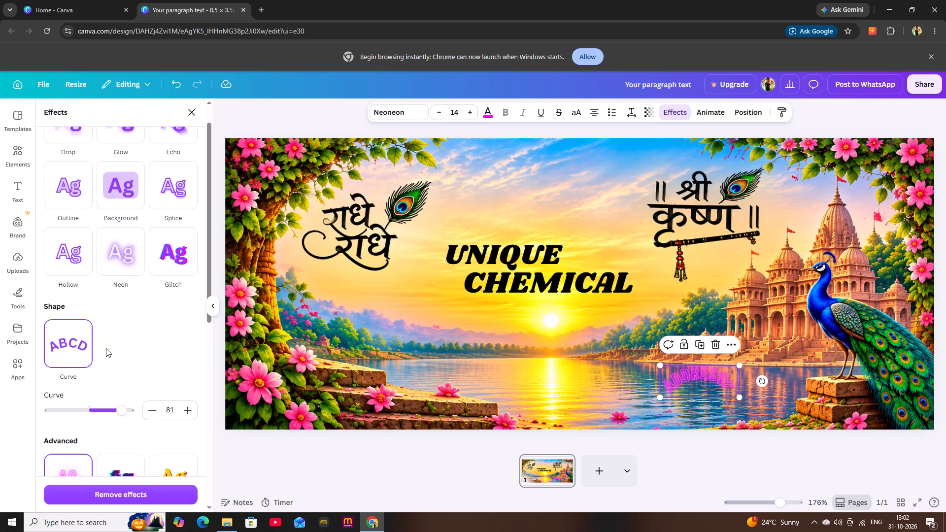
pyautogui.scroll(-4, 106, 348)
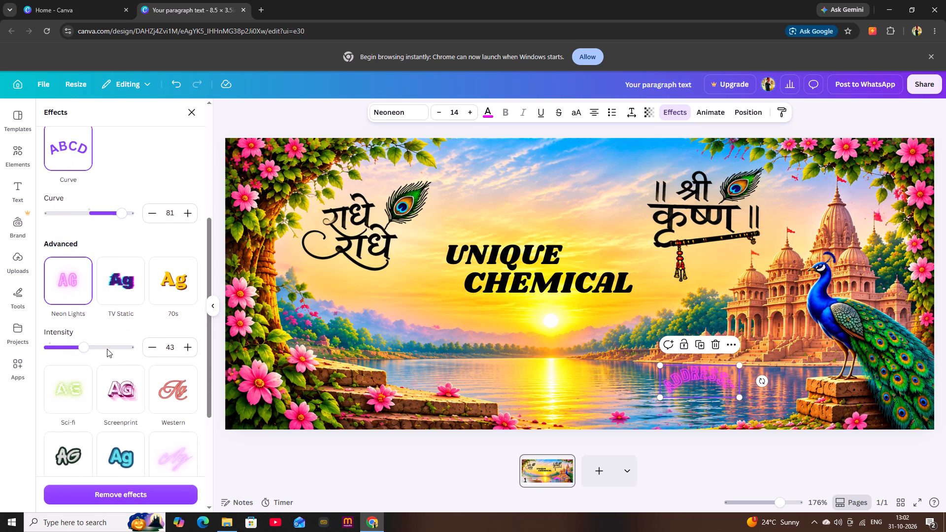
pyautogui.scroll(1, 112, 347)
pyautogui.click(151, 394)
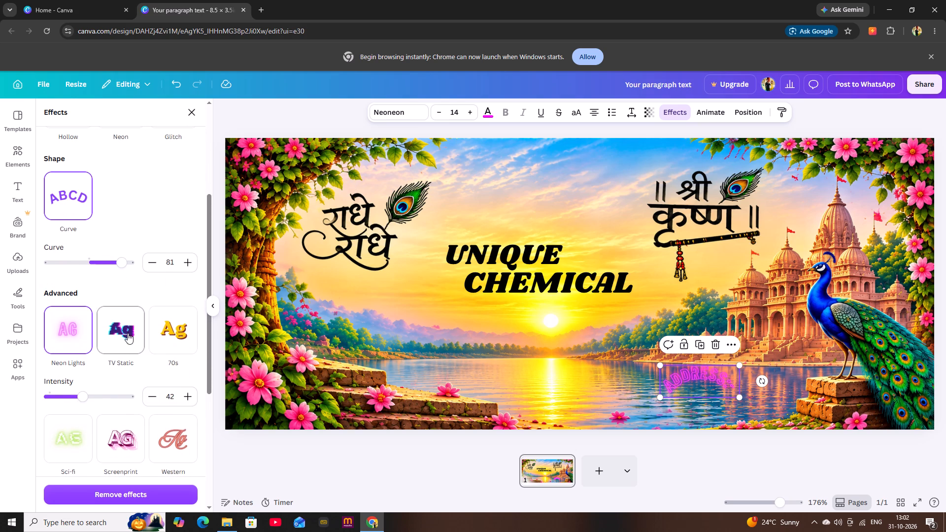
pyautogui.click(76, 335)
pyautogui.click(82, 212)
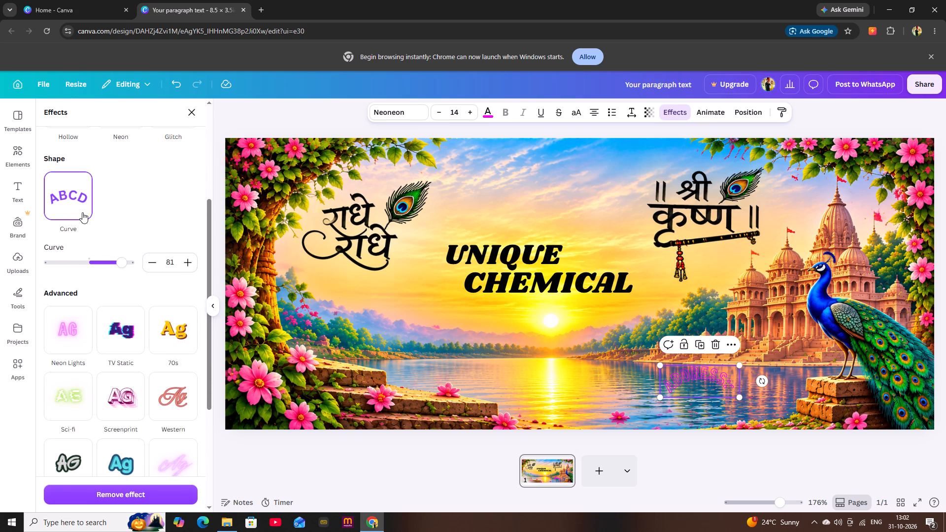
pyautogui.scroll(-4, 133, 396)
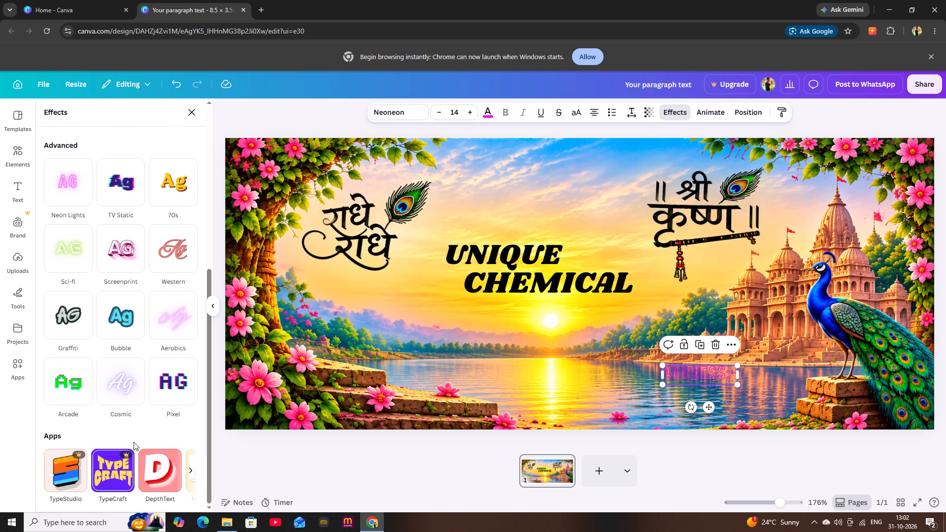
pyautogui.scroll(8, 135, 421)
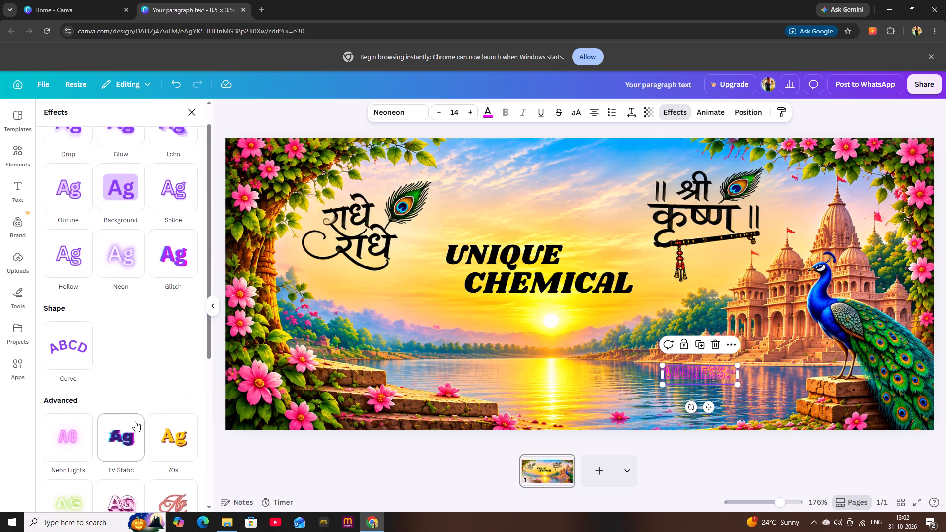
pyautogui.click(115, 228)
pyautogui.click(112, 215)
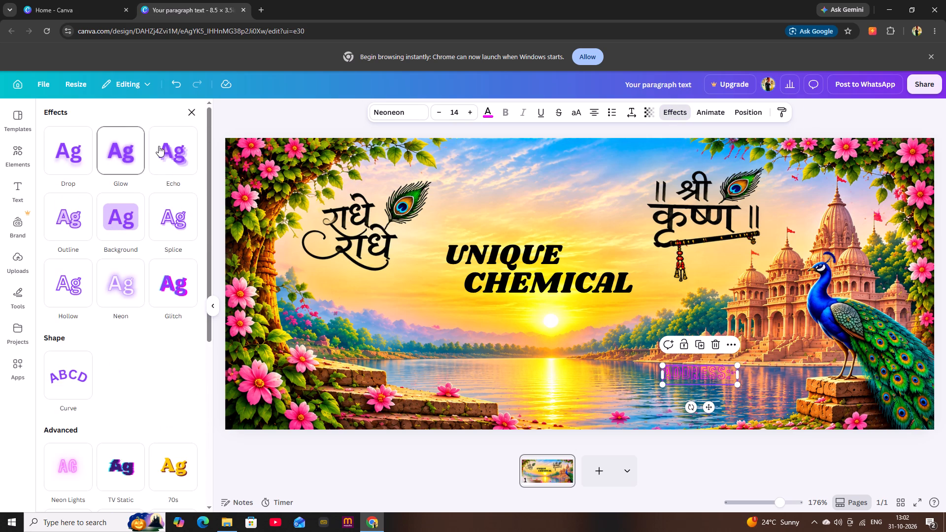
# Undo the text effect trials on ADDRESS:- back to its black Impact lettering and deselect it.
pyautogui.tripleClick(173, 82)
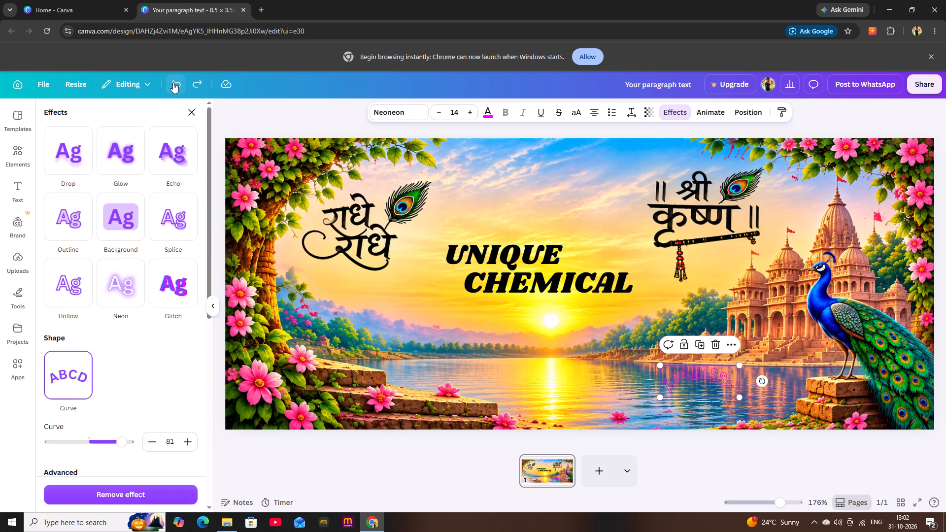
pyautogui.click(173, 82)
pyautogui.click(173, 82)
pyautogui.click(173, 82)
pyautogui.click(173, 82)
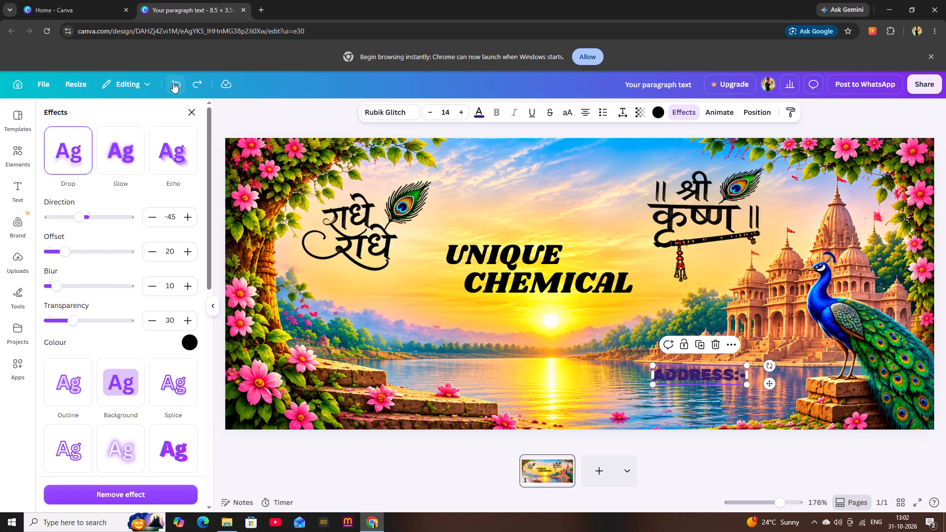
pyautogui.click(173, 82)
pyautogui.click(173, 82)
pyautogui.click(173, 82)
pyautogui.click(173, 82)
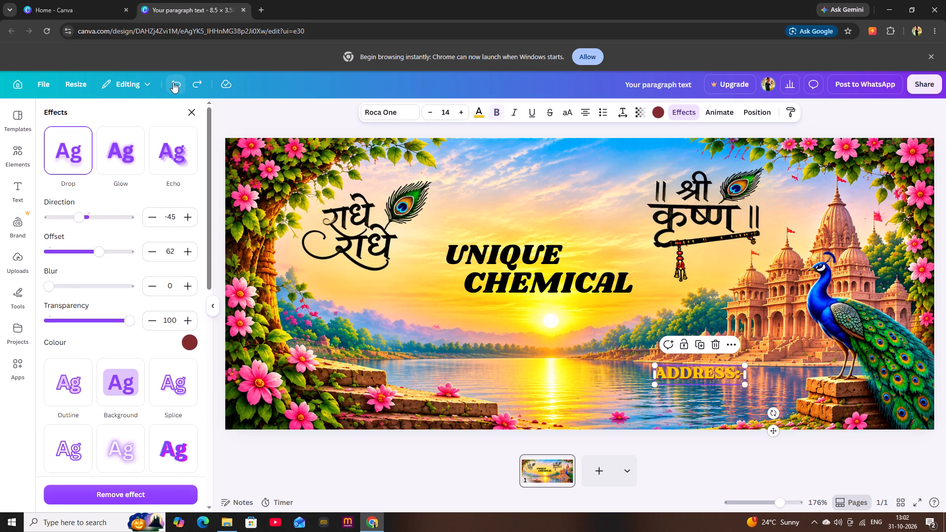
pyautogui.click(173, 82)
pyautogui.click(173, 82)
pyautogui.click(173, 82)
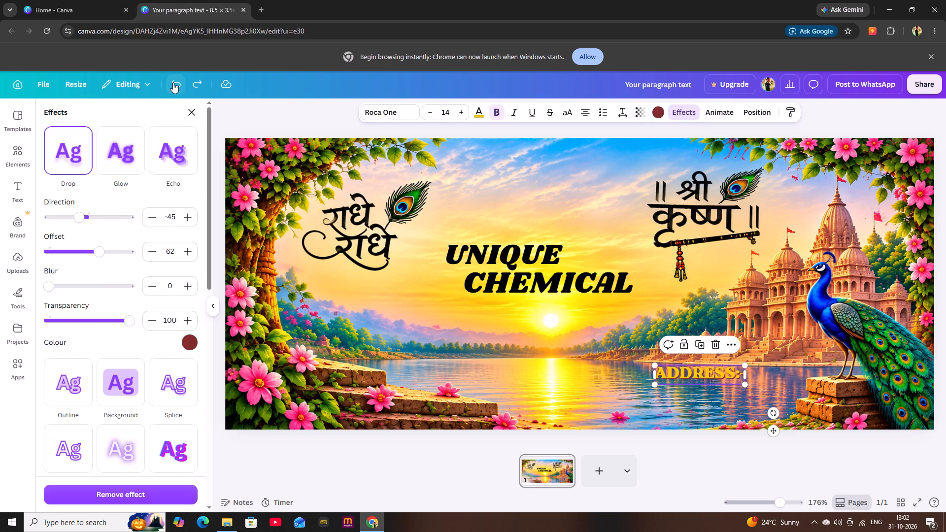
pyautogui.click(173, 82)
pyautogui.click(383, 358)
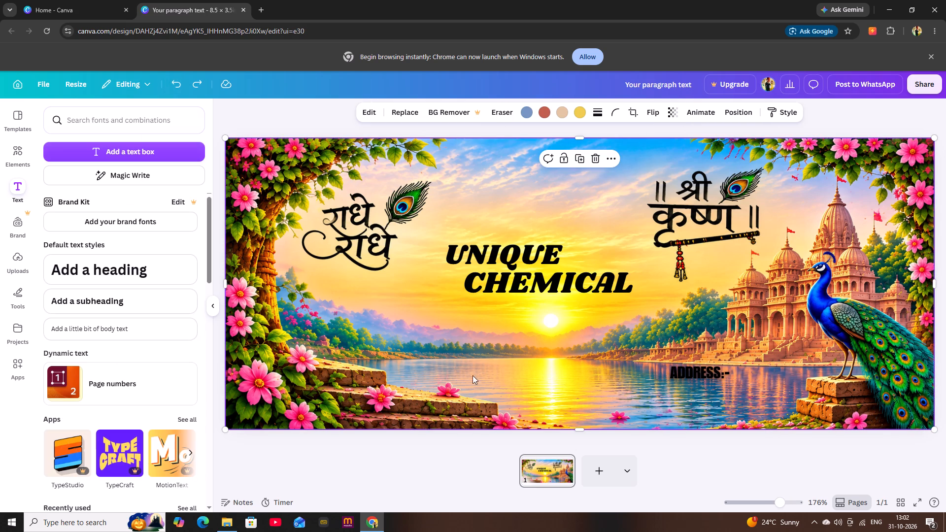
# Enlarge the ADDRESS:- text to about size 16.6 and shift it slightly right over the water.
pyautogui.click(708, 376)
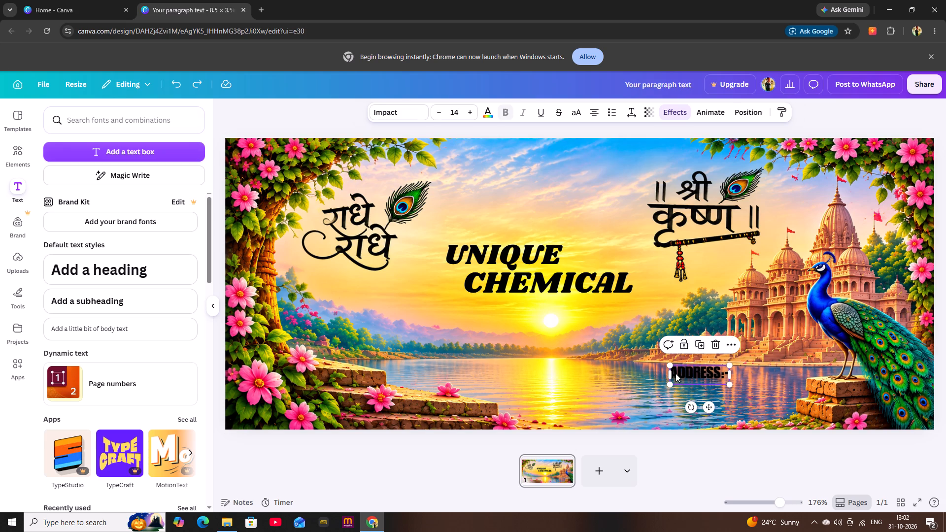
pyautogui.moveTo(671, 364); pyautogui.dragTo(658, 362)
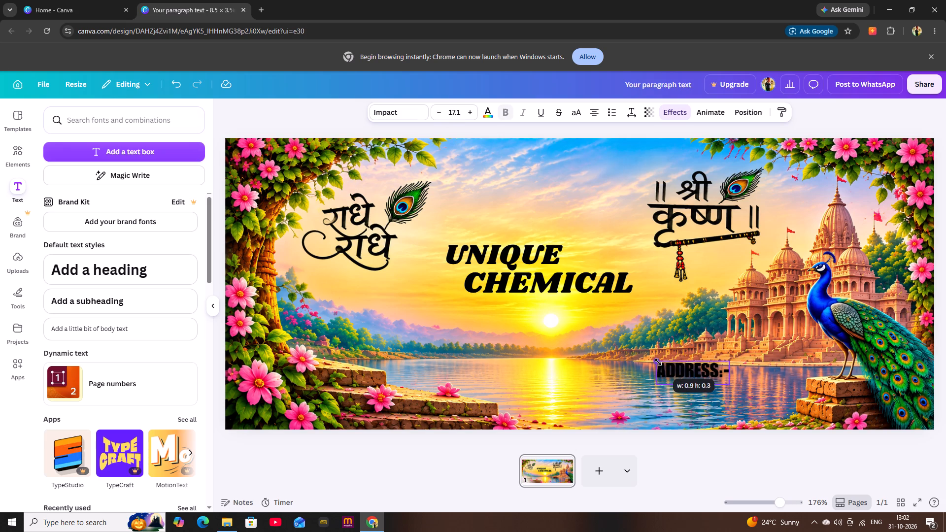
pyautogui.moveTo(658, 362); pyautogui.dragTo(659, 363)
pyautogui.moveTo(702, 369); pyautogui.dragTo(712, 374)
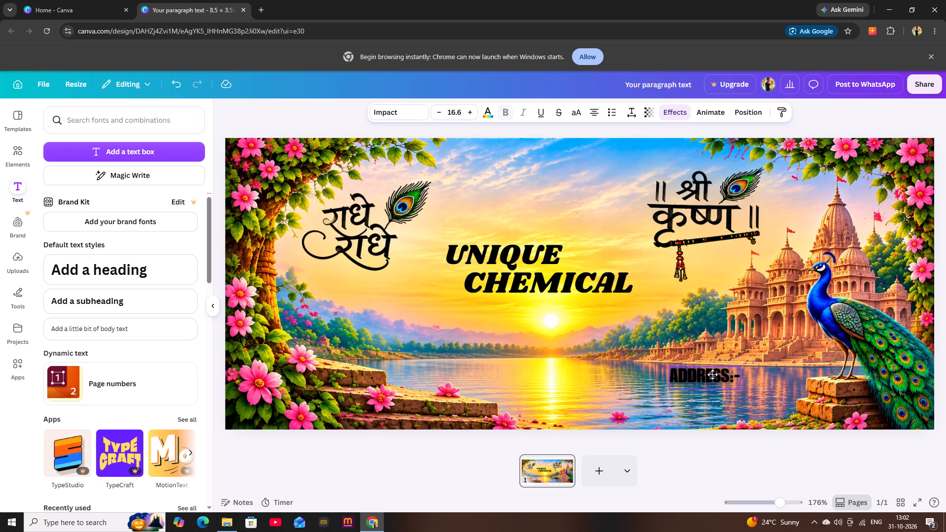
pyautogui.moveTo(712, 374); pyautogui.dragTo(720, 372)
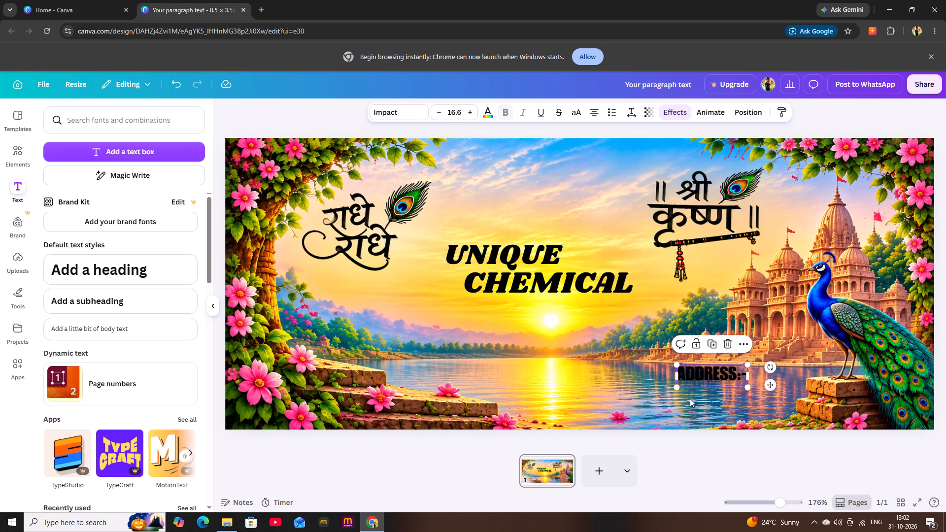
pyautogui.click(684, 402)
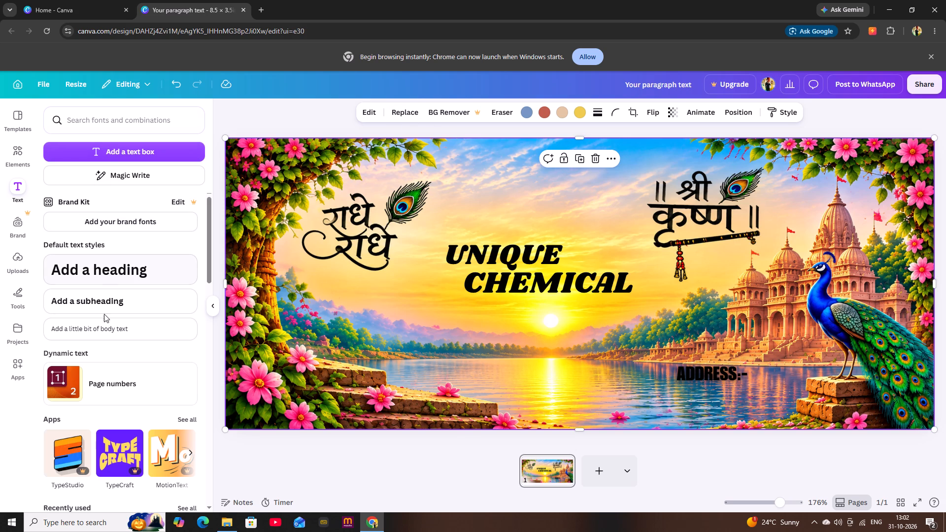
# Add a subheading text box and enter the business's plot number and locality in it.
pyautogui.click(108, 299)
pyautogui.press('BackSpace')
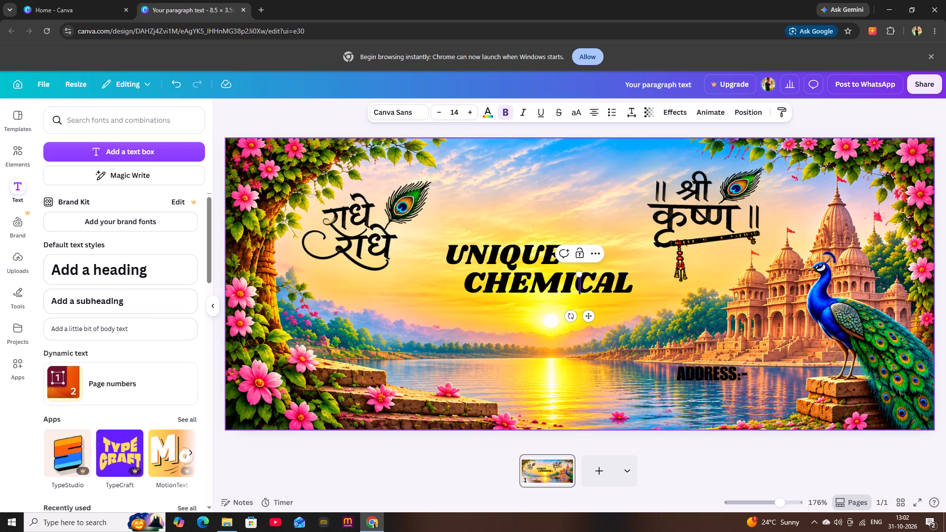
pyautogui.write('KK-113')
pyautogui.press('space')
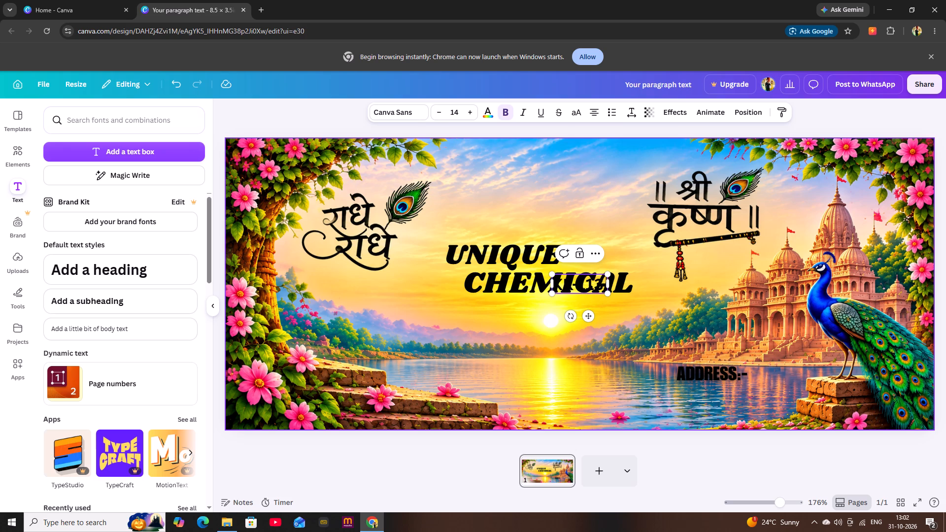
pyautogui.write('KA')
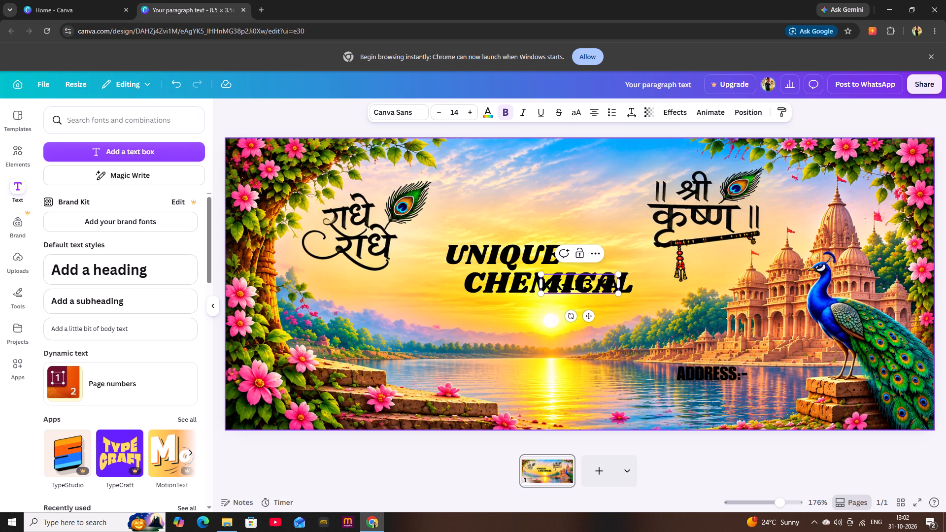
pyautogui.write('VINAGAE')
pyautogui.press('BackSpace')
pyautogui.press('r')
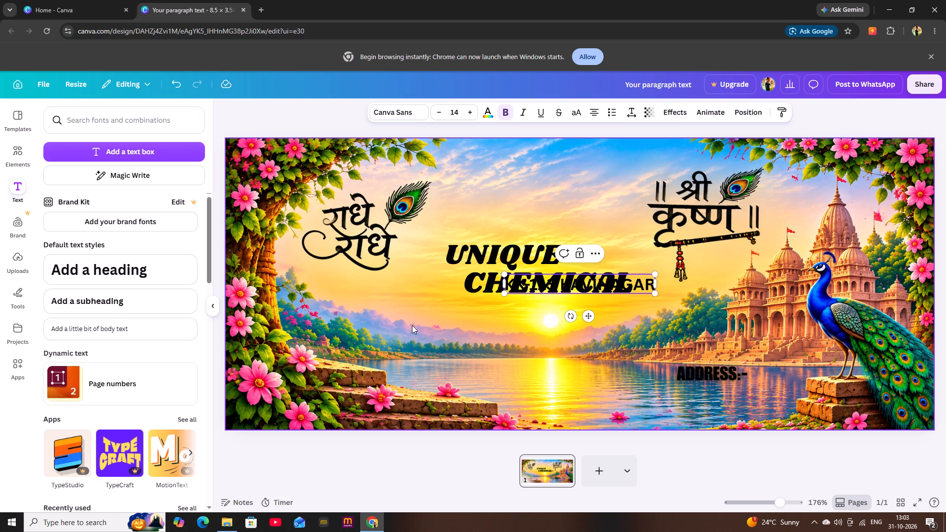
# Set the font of the new address line to Impact.
pyautogui.click(414, 114)
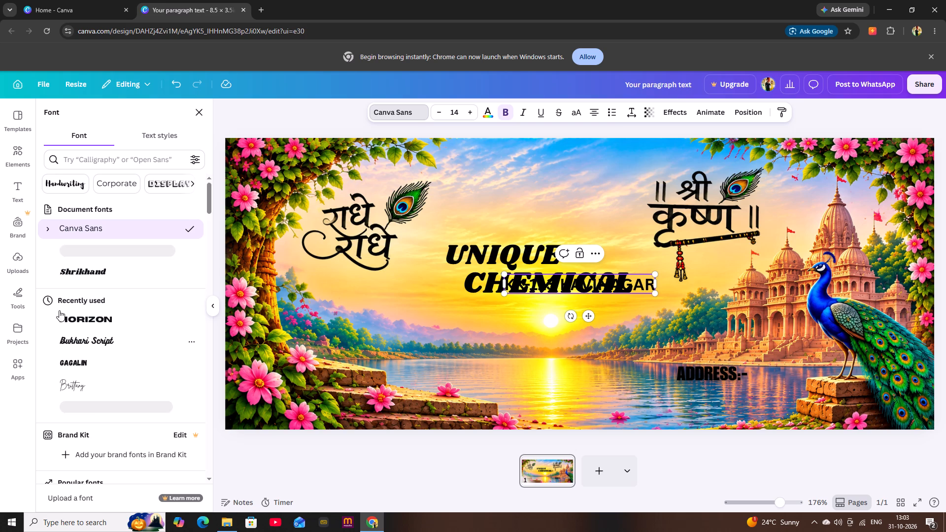
pyautogui.click(92, 252)
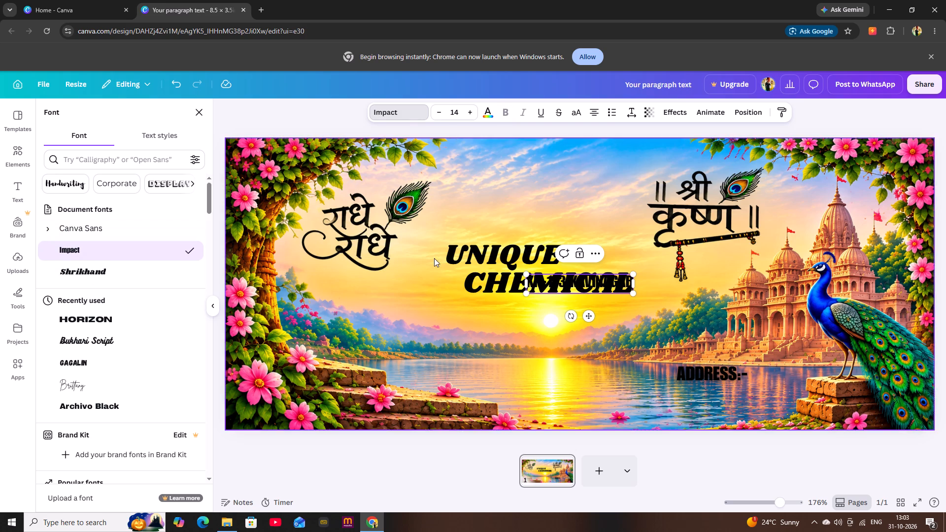
# Move the new address line off the title to directly beneath the ADDRESS:- label over the water.
pyautogui.moveTo(555, 285); pyautogui.dragTo(554, 299)
pyautogui.click(532, 368)
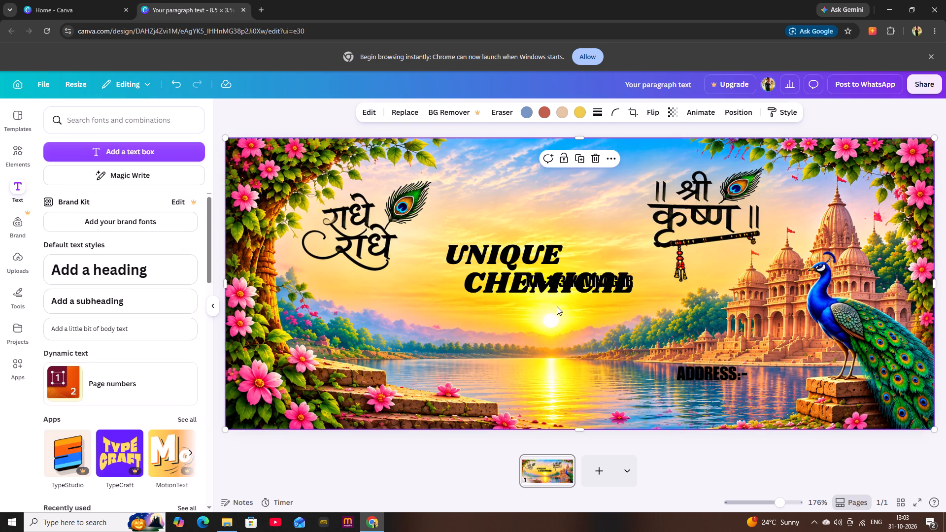
pyautogui.click(551, 278)
pyautogui.moveTo(551, 279); pyautogui.dragTo(699, 387)
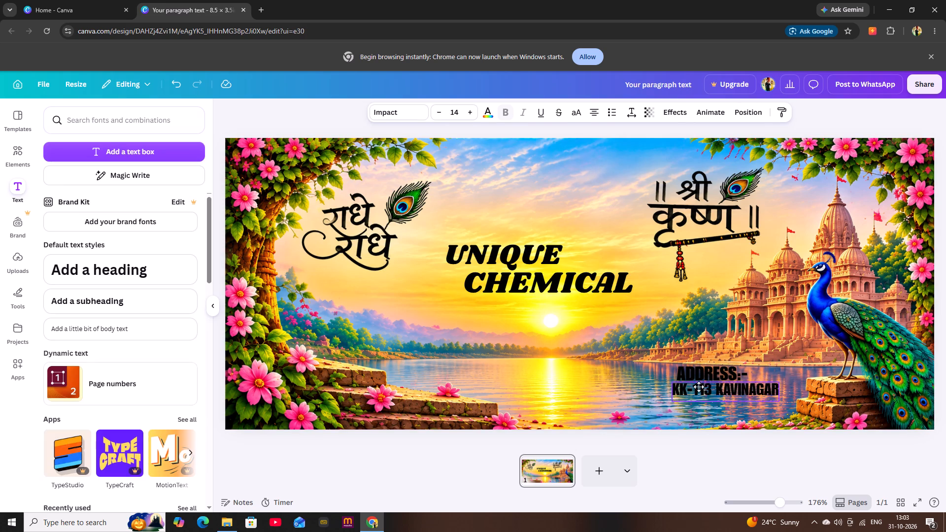
pyautogui.moveTo(699, 387); pyautogui.dragTo(703, 387)
pyautogui.click(703, 387)
pyautogui.click(613, 377)
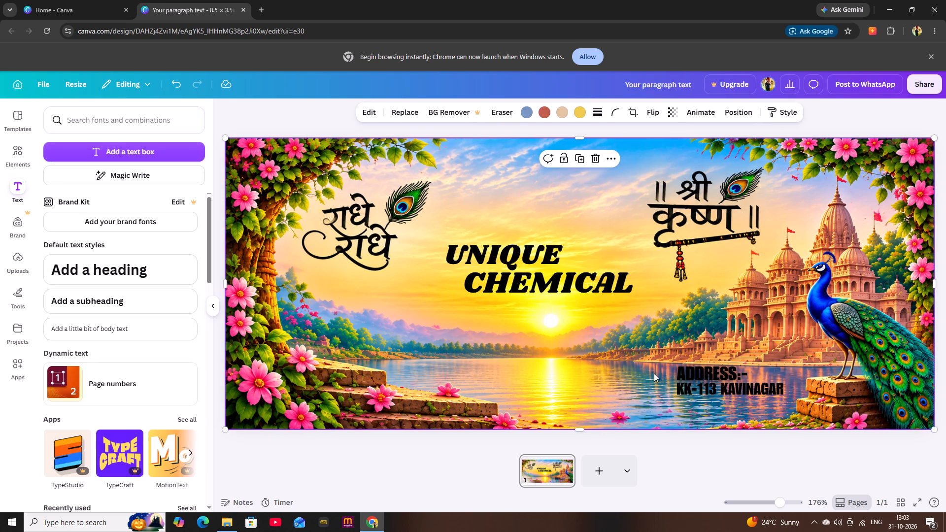
# Shift the ADDRESS:- label and the address line slightly left and align their left edges.
pyautogui.moveTo(694, 370); pyautogui.dragTo(673, 369)
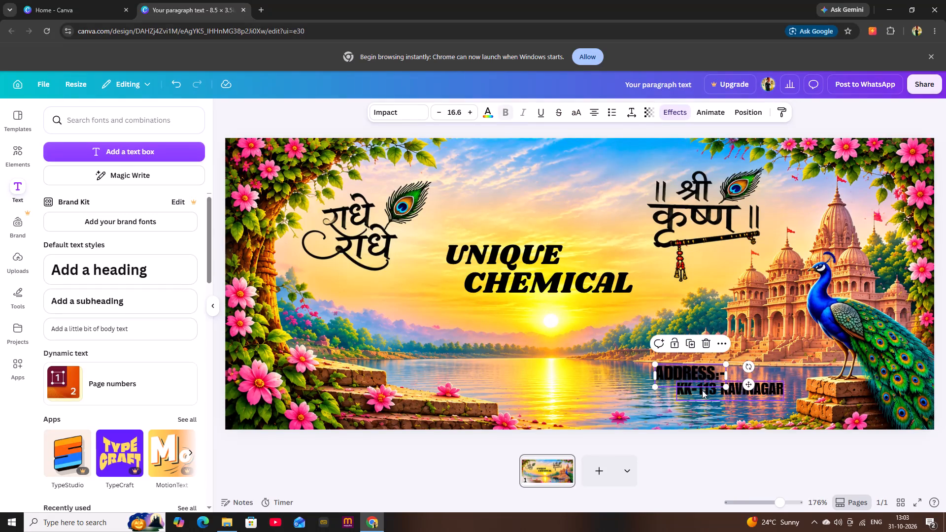
pyautogui.moveTo(702, 391); pyautogui.dragTo(689, 391)
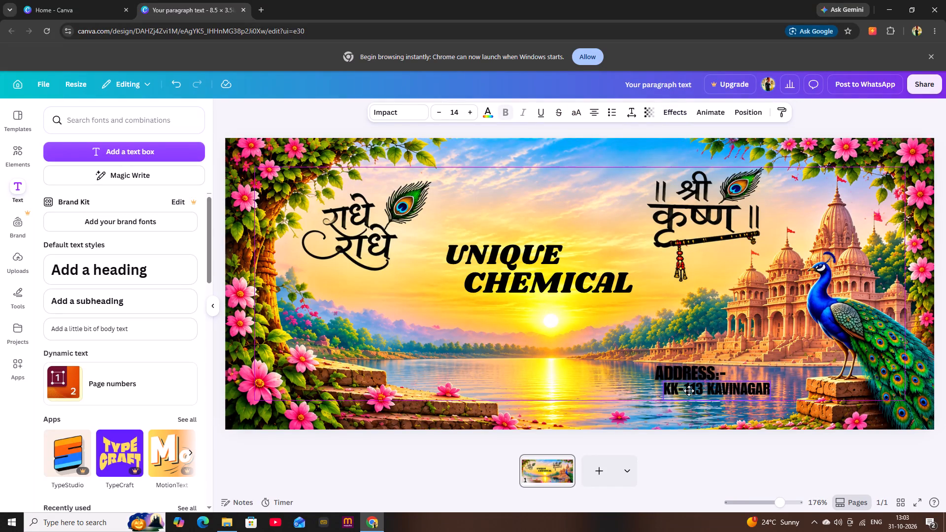
pyautogui.moveTo(689, 391); pyautogui.dragTo(691, 391)
pyautogui.click(817, 348)
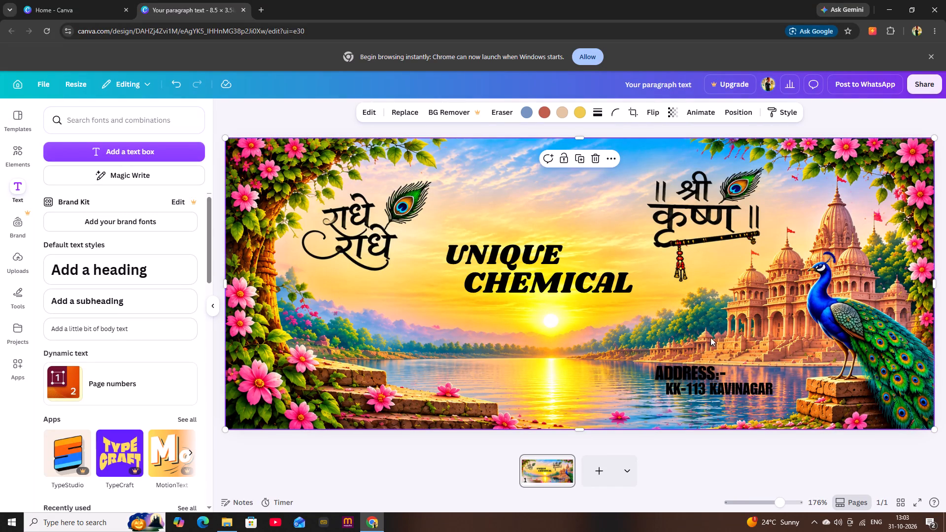
pyautogui.moveTo(692, 370); pyautogui.dragTo(701, 370)
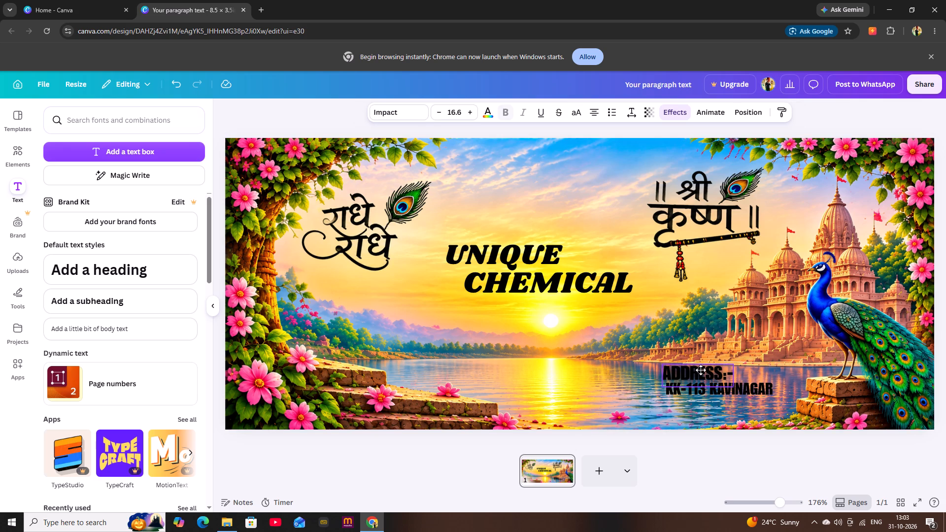
pyautogui.moveTo(701, 370); pyautogui.dragTo(702, 370)
pyautogui.click(764, 317)
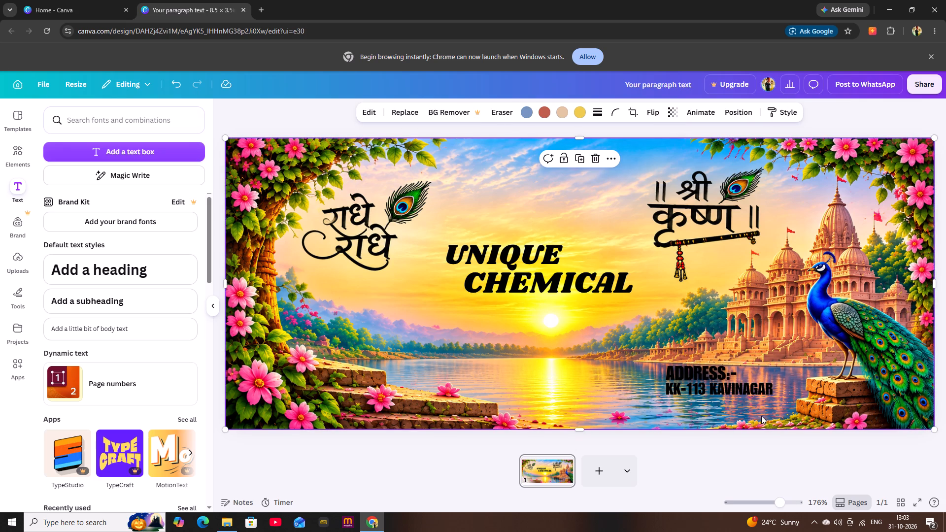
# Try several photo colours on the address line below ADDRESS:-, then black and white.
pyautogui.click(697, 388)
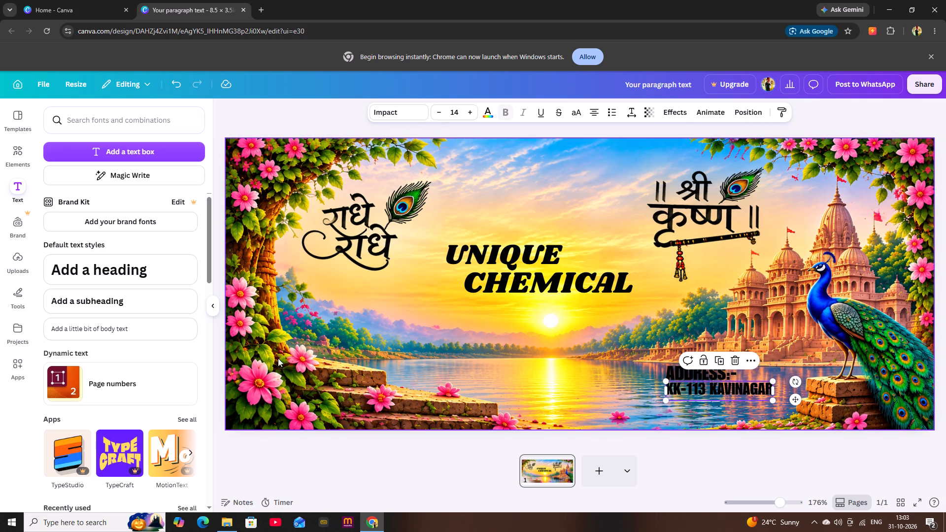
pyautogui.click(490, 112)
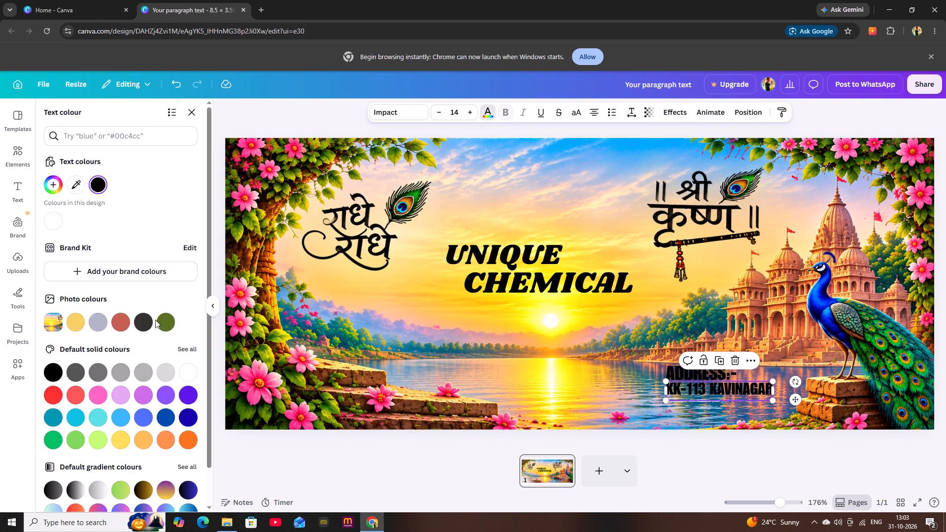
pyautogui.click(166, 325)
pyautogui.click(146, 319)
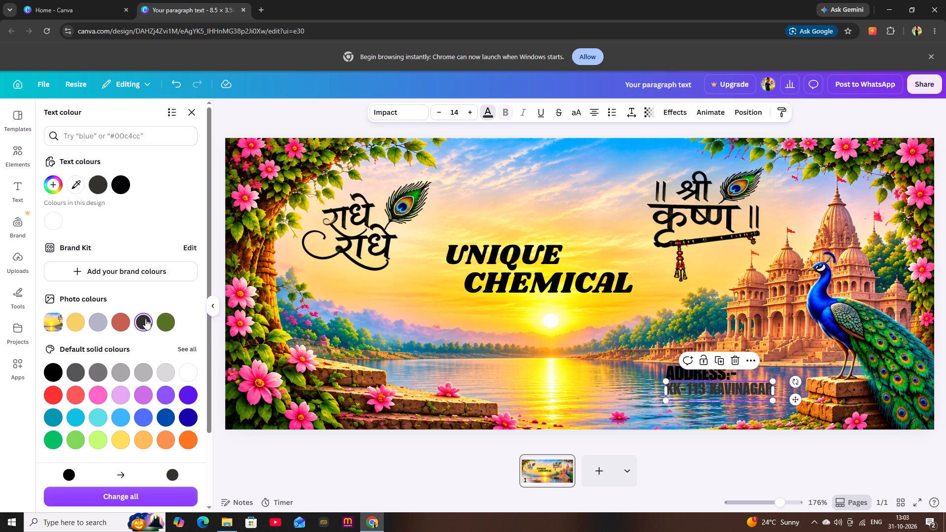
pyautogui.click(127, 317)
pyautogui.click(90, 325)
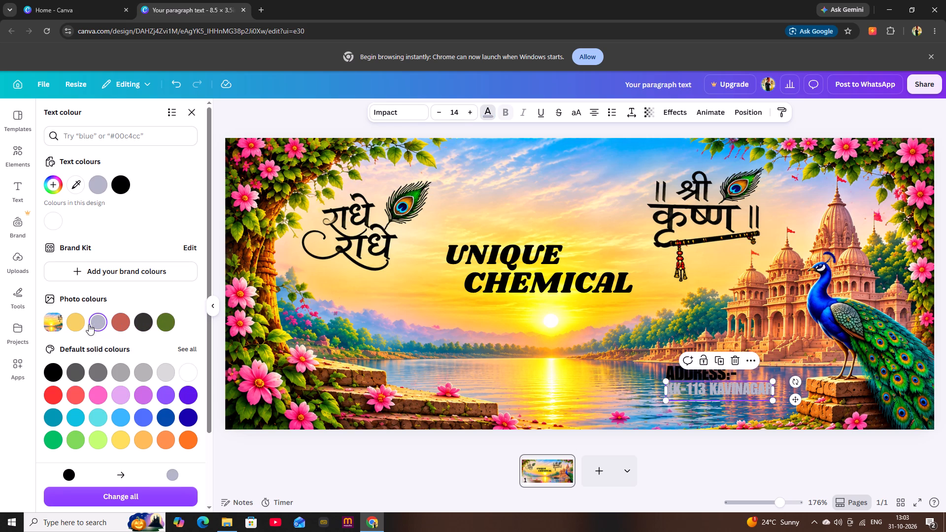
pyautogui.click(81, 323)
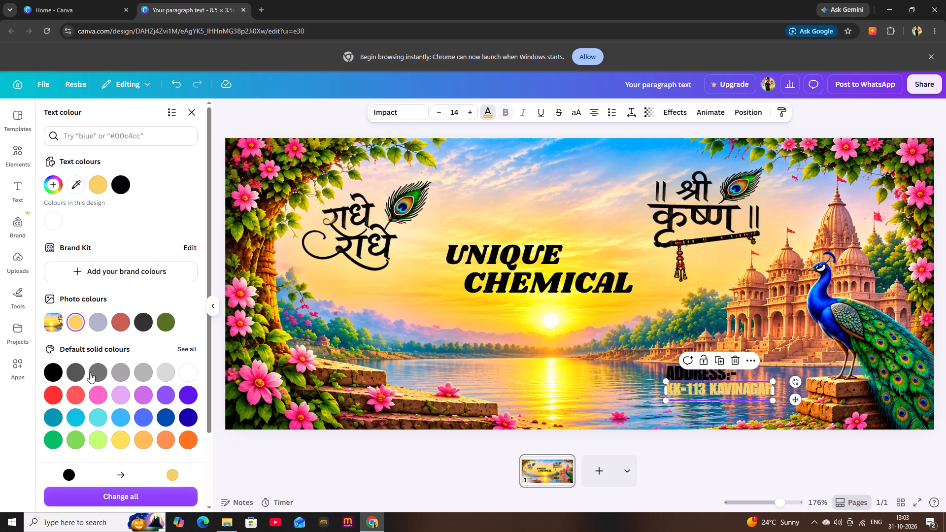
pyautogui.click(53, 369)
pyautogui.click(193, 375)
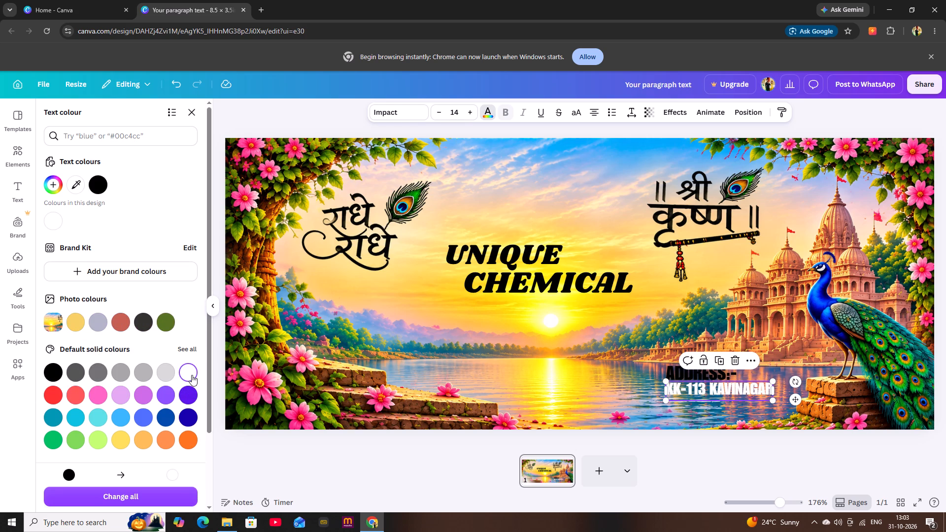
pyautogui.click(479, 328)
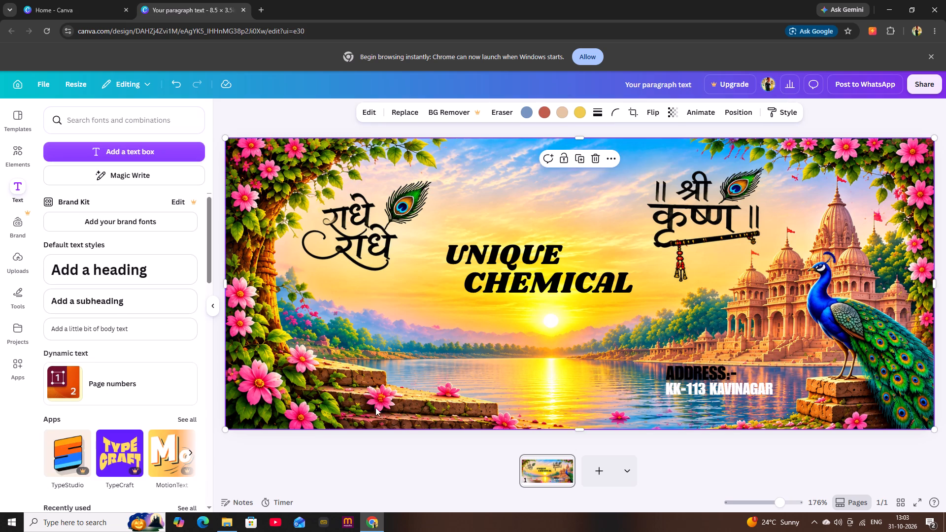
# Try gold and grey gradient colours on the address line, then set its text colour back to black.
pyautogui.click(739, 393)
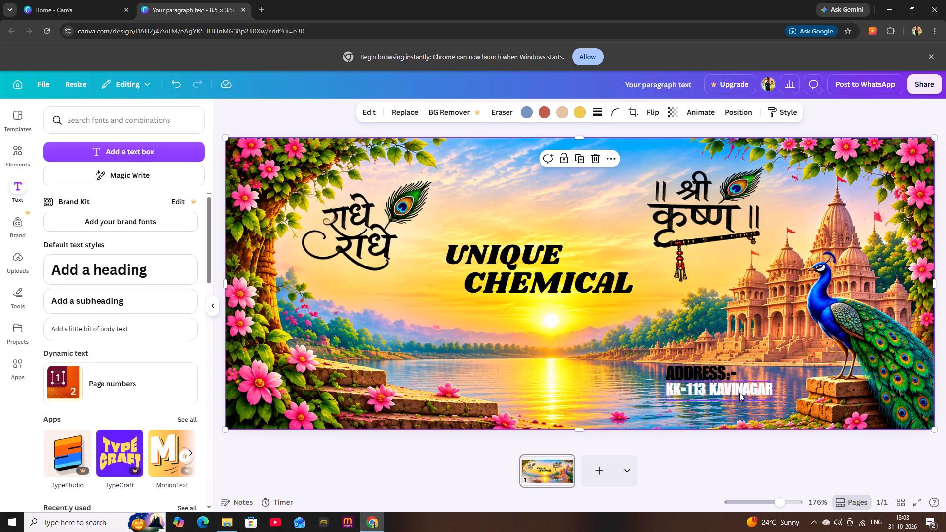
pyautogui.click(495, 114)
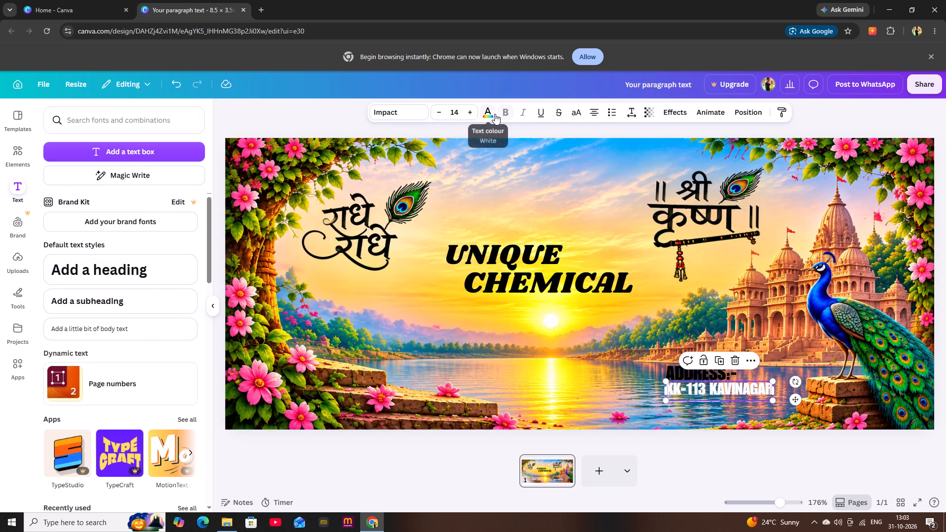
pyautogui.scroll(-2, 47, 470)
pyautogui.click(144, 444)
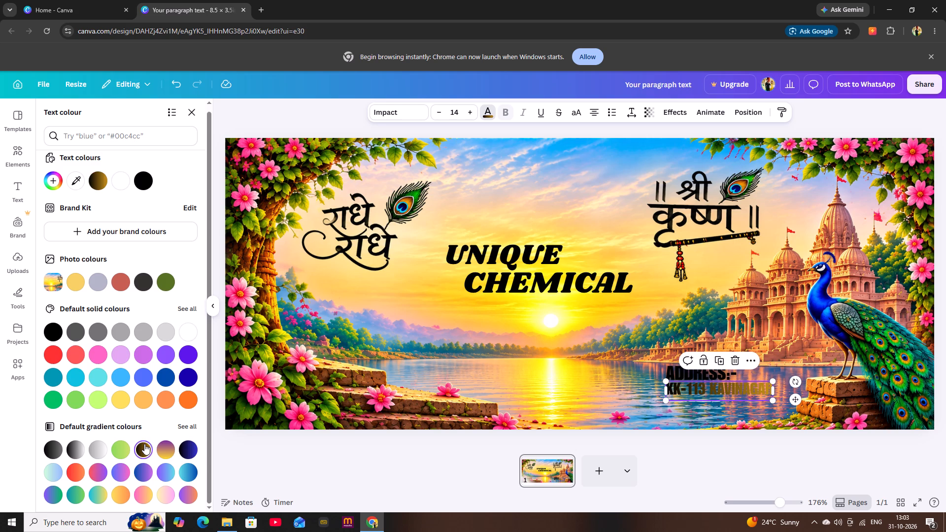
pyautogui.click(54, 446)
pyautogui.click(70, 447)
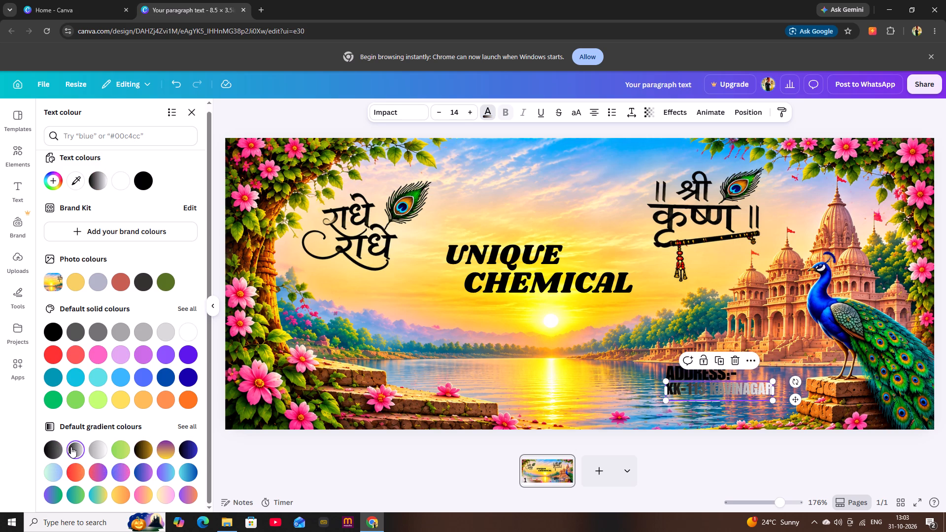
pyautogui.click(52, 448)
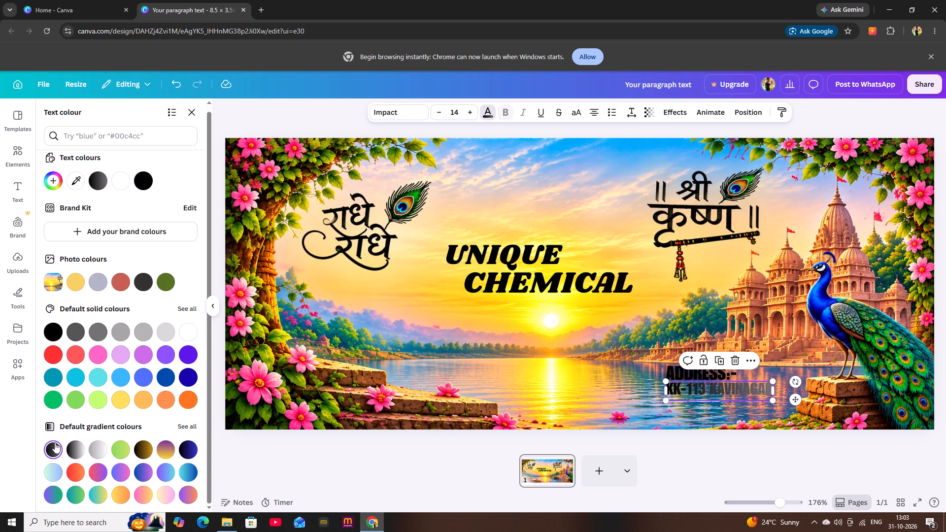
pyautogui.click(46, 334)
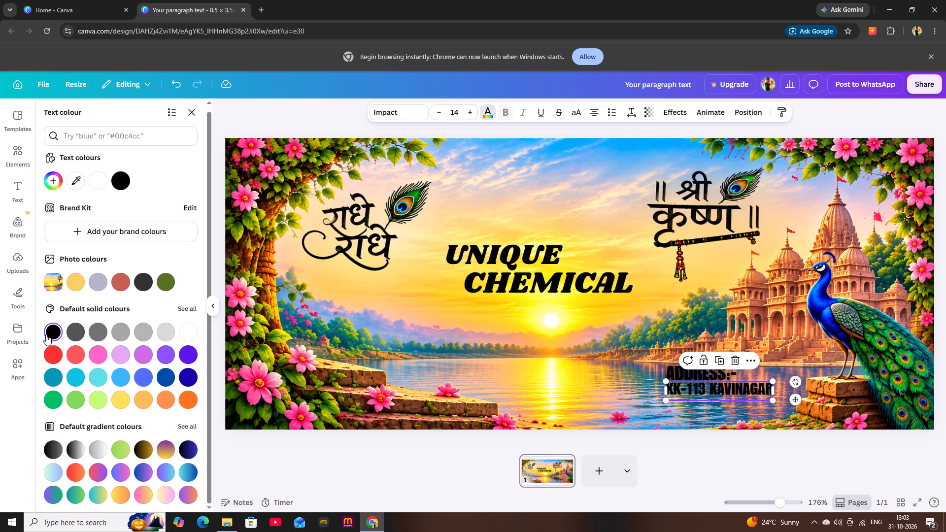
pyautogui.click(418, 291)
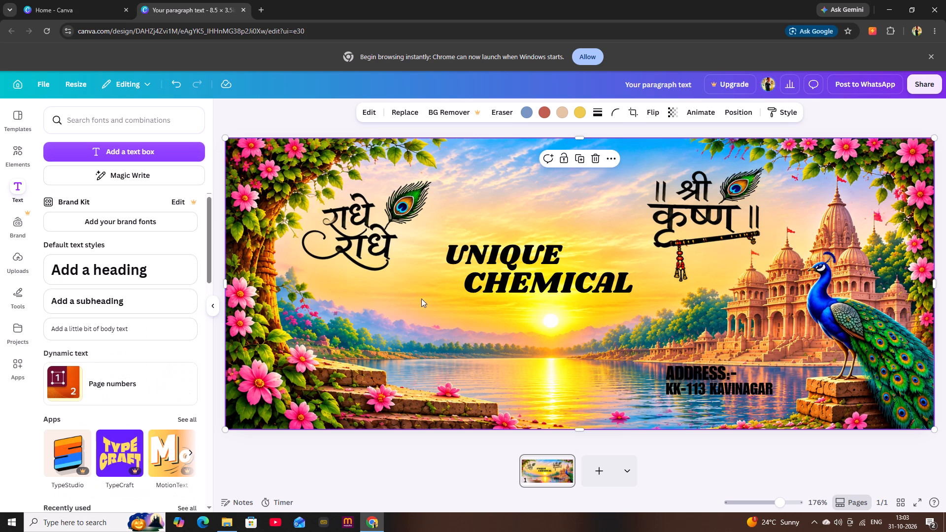
# Add a subheading text box reading CONTACT NO:- and set its font to Impact.
pyautogui.click(93, 307)
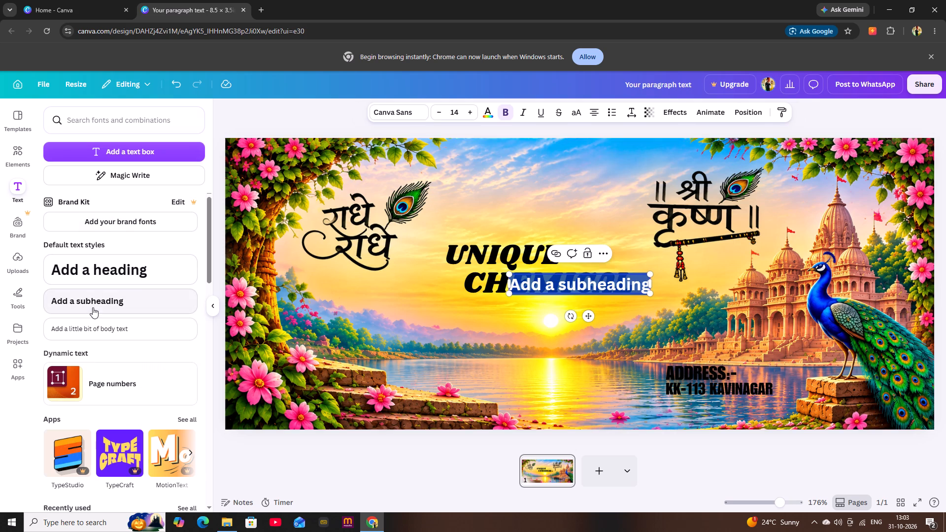
pyautogui.press('BackSpace')
pyautogui.write('CONTACT')
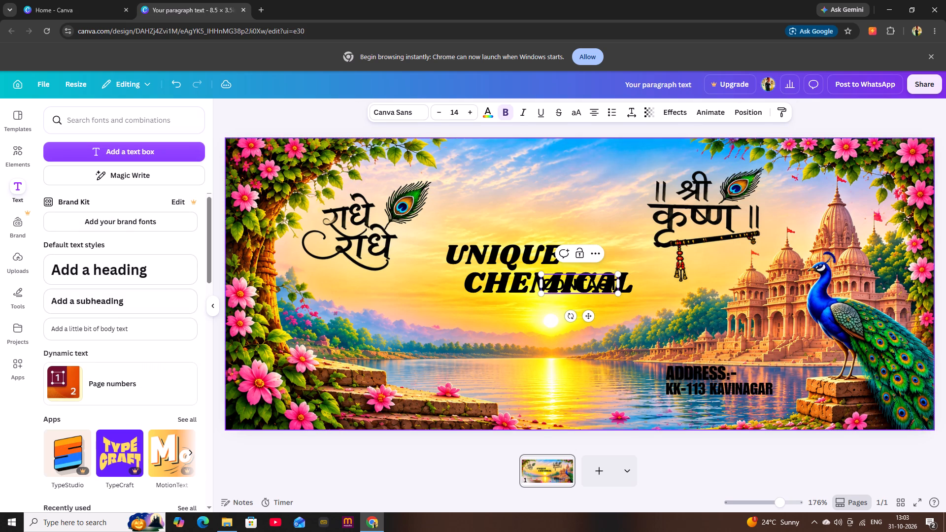
pyautogui.press('space')
pyautogui.write('NO')
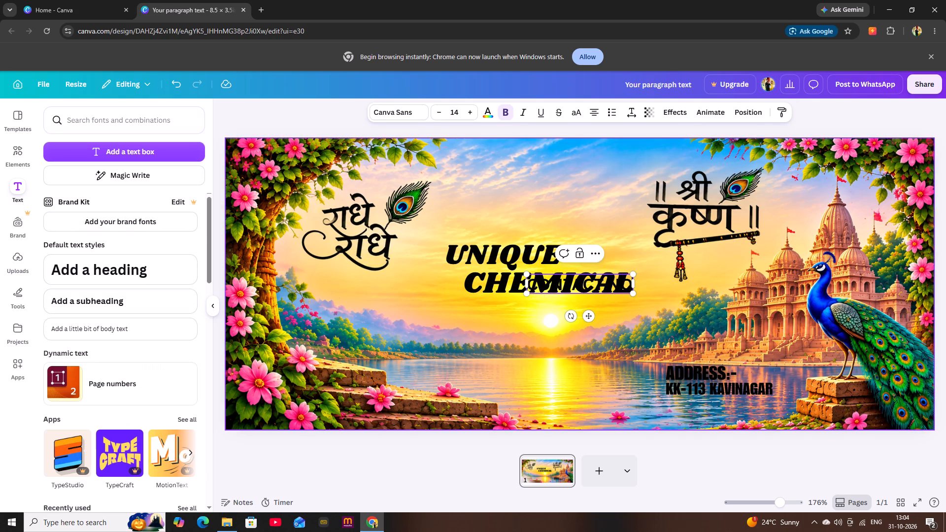
pyautogui.write(':-')
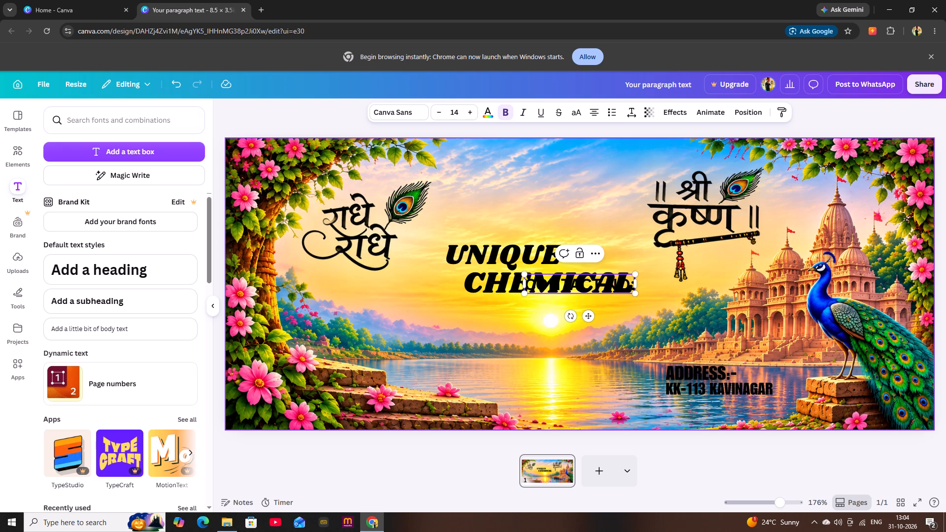
pyautogui.click(411, 113)
pyautogui.click(99, 249)
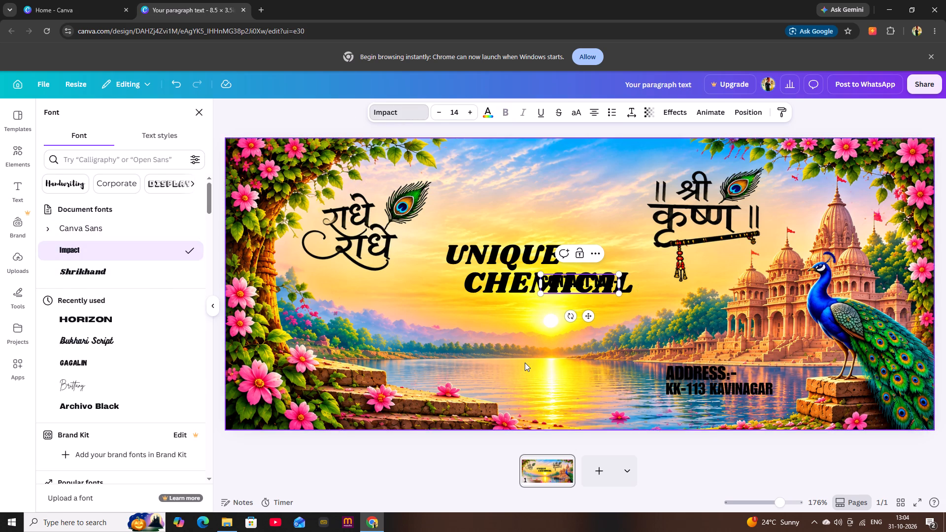
pyautogui.click(525, 363)
# Move the CONTACT NO:- text below the title, onto the water under the sun.
pyautogui.click(581, 283)
pyautogui.moveTo(581, 283); pyautogui.dragTo(552, 356)
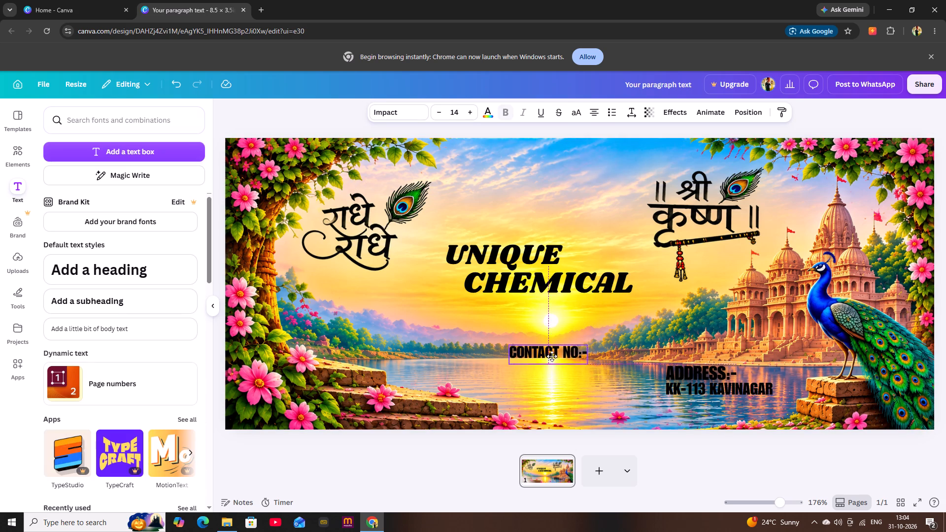
pyautogui.moveTo(552, 356); pyautogui.dragTo(551, 370)
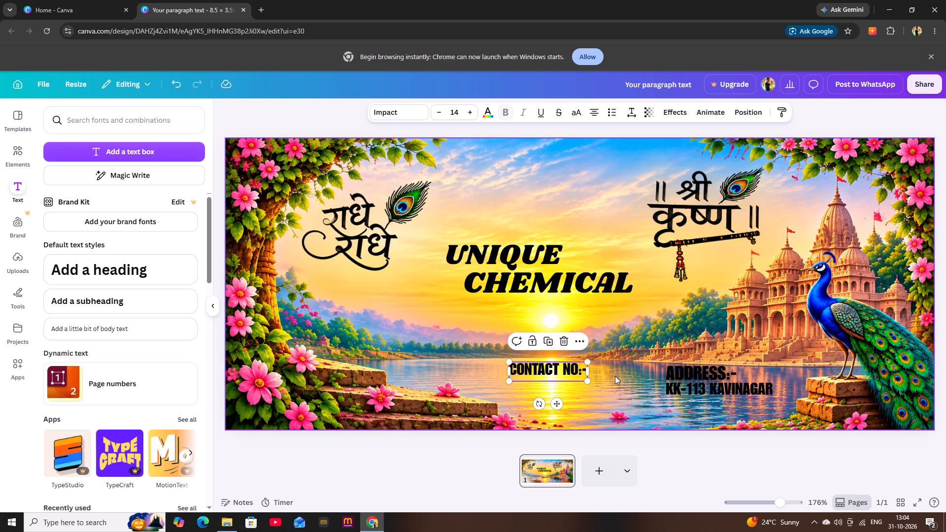
# Remove the colon from the CONTACT NO:- and ADDRESS:- labels, keeping only the hyphen in each.
pyautogui.click(577, 370)
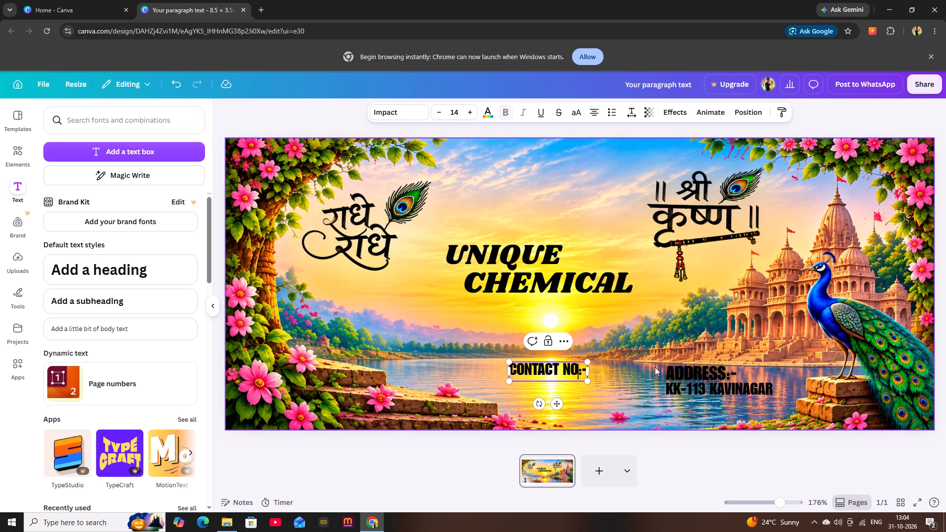
pyautogui.press('Right')
pyautogui.press('BackSpace')
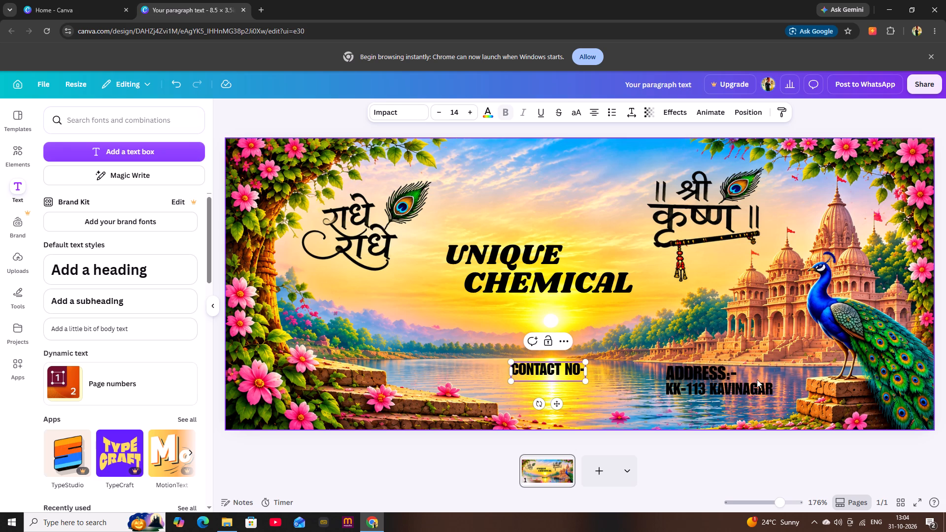
pyautogui.click(729, 375)
pyautogui.click(729, 374)
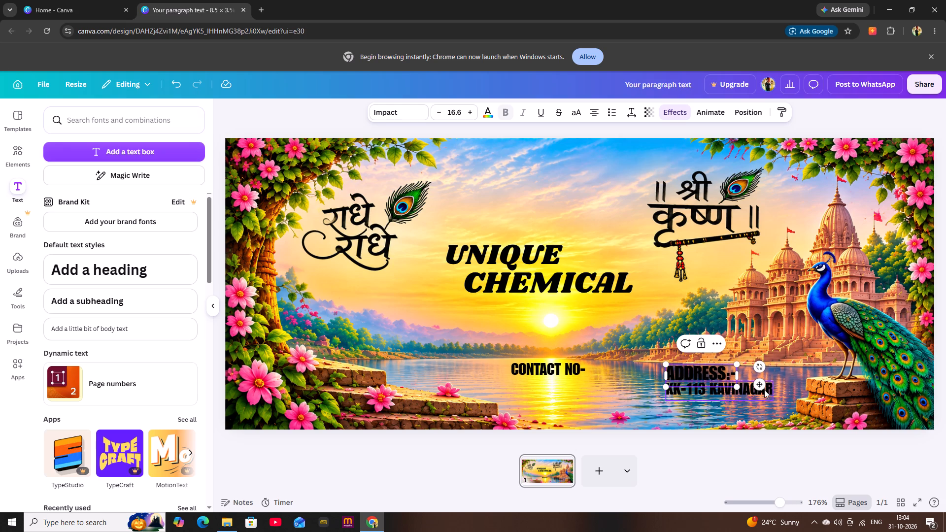
pyautogui.press('BackSpace')
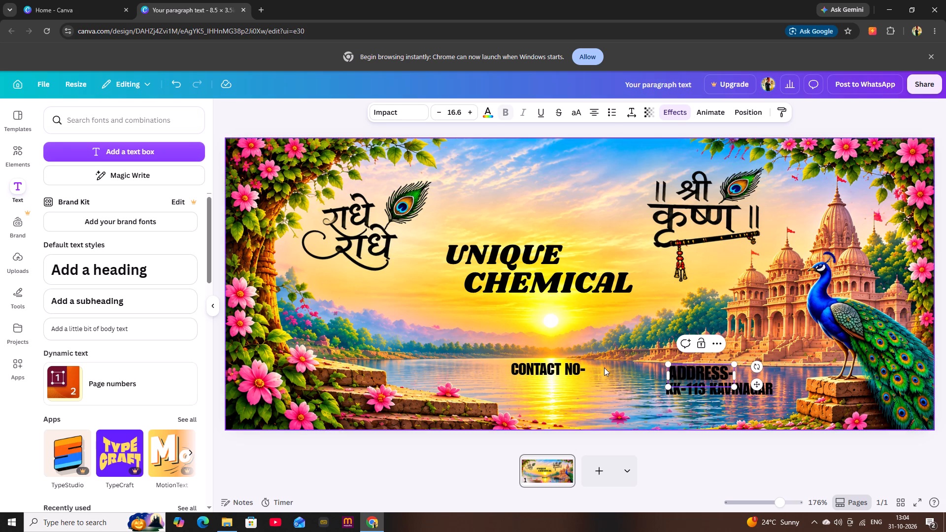
# Nudge the CONTACT NO- text slightly across the water so it sits centred beneath the sun.
pyautogui.click(579, 370)
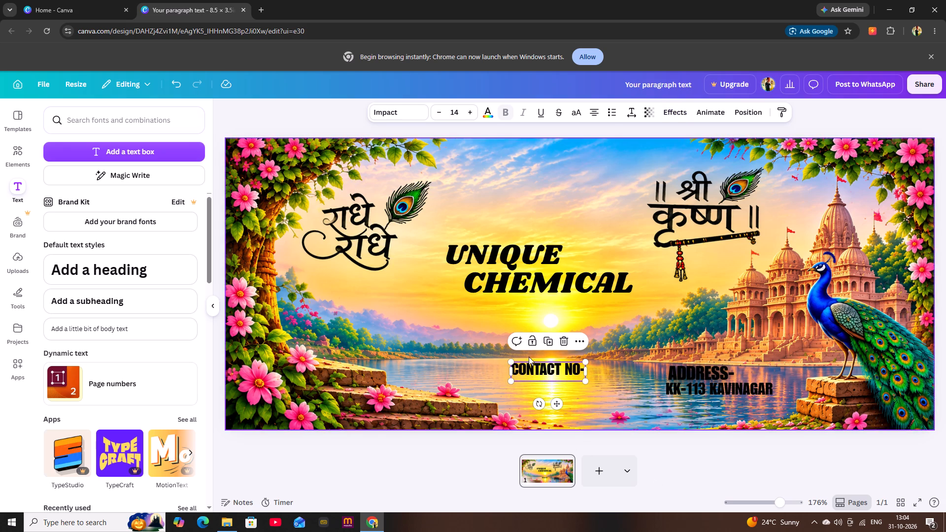
pyautogui.moveTo(547, 365); pyautogui.dragTo(555, 369)
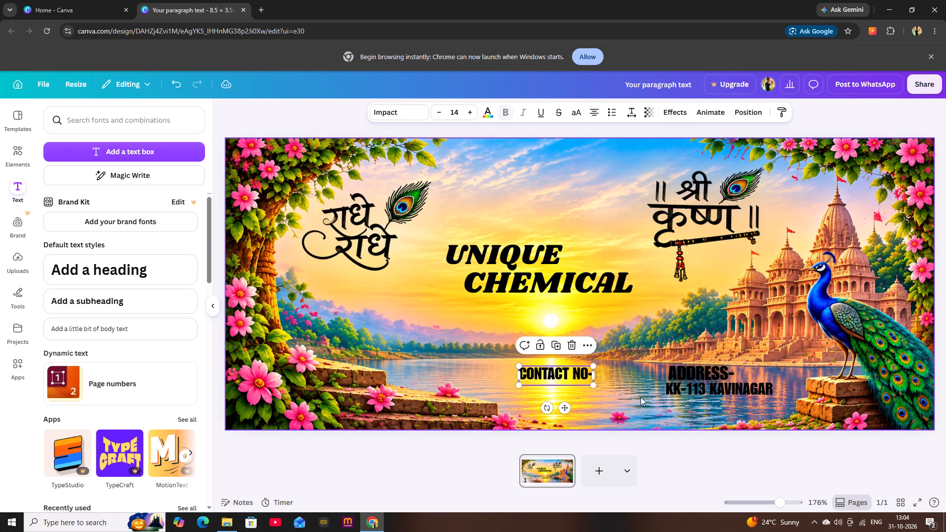
pyautogui.click(643, 398)
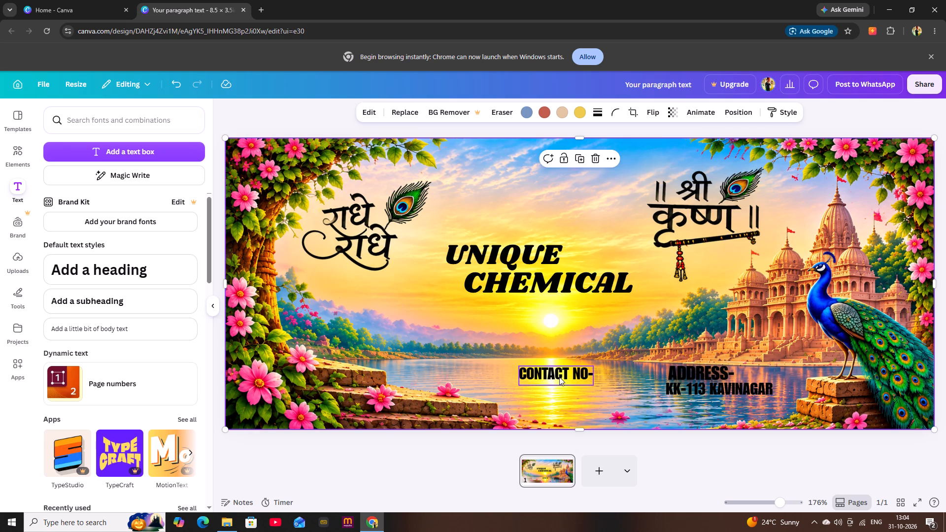
pyautogui.click(558, 375)
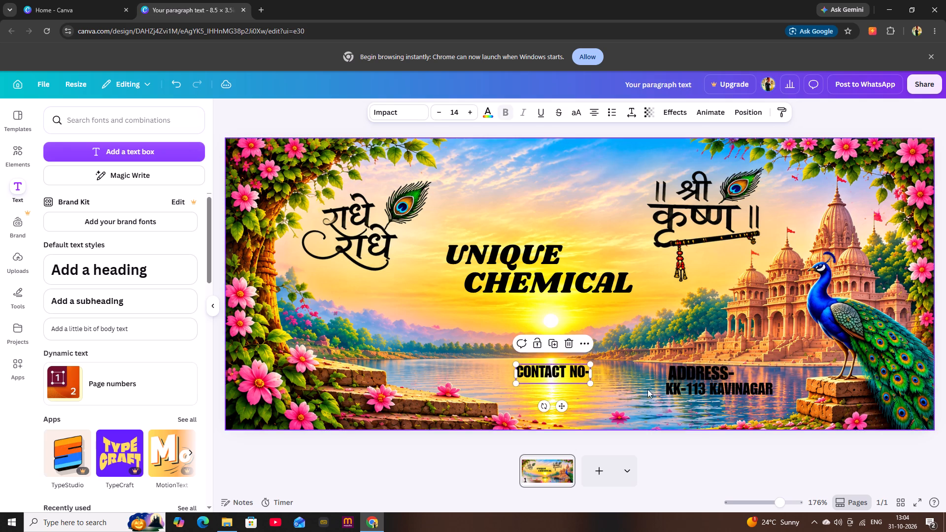
pyautogui.click(651, 390)
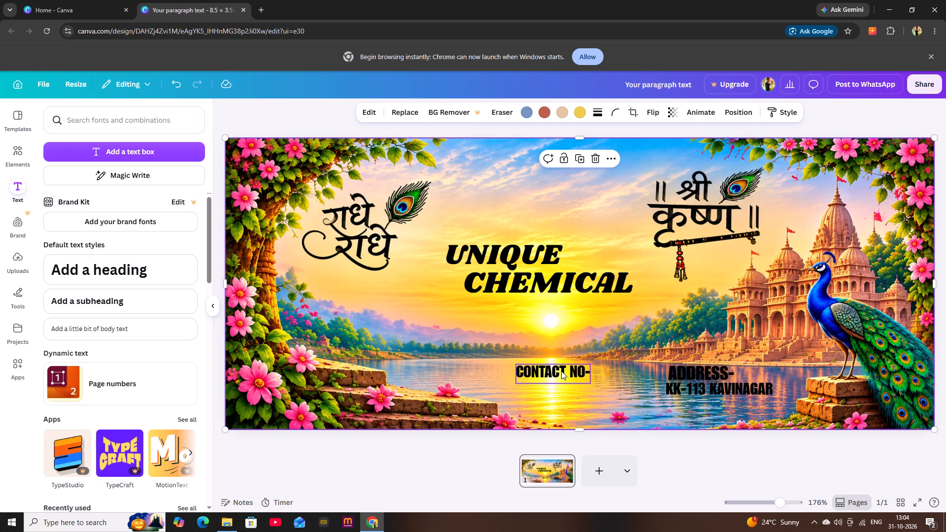
pyautogui.click(561, 371)
pyautogui.click(658, 389)
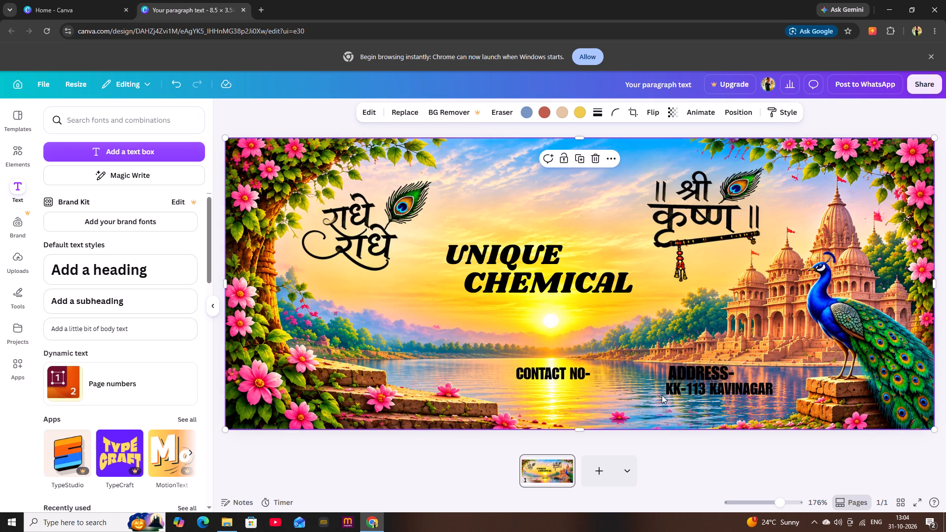
# Add a subheading text box and enter the contact phone number, beginning with the +91 country code.
pyautogui.click(107, 304)
pyautogui.press('BackSpace')
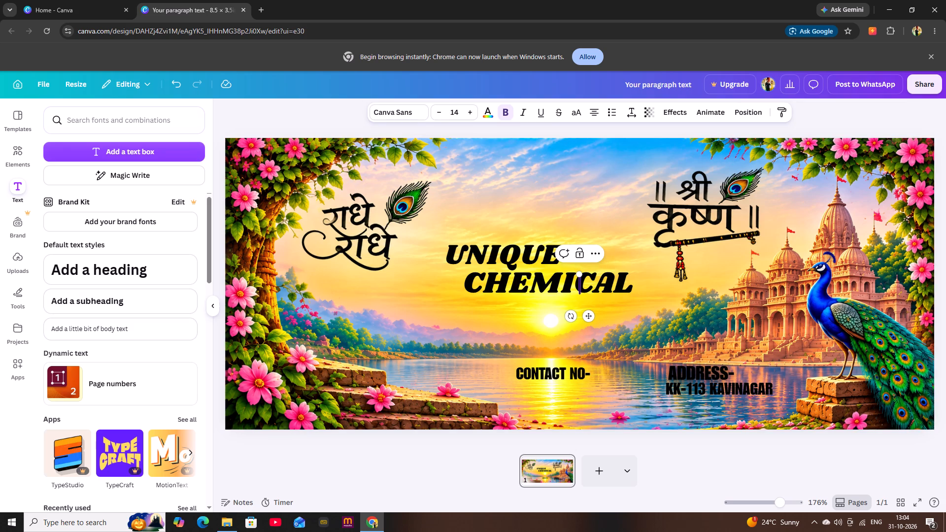
pyautogui.write('+91')
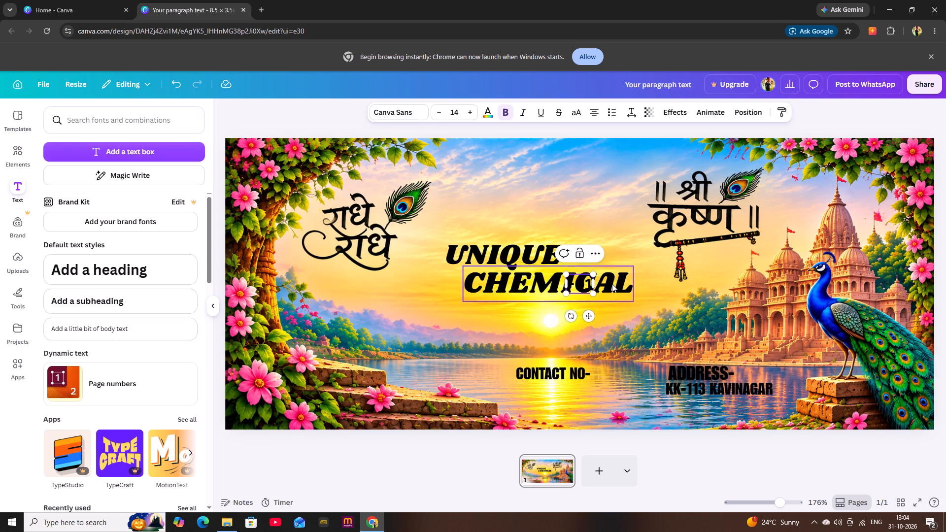
pyautogui.press('space')
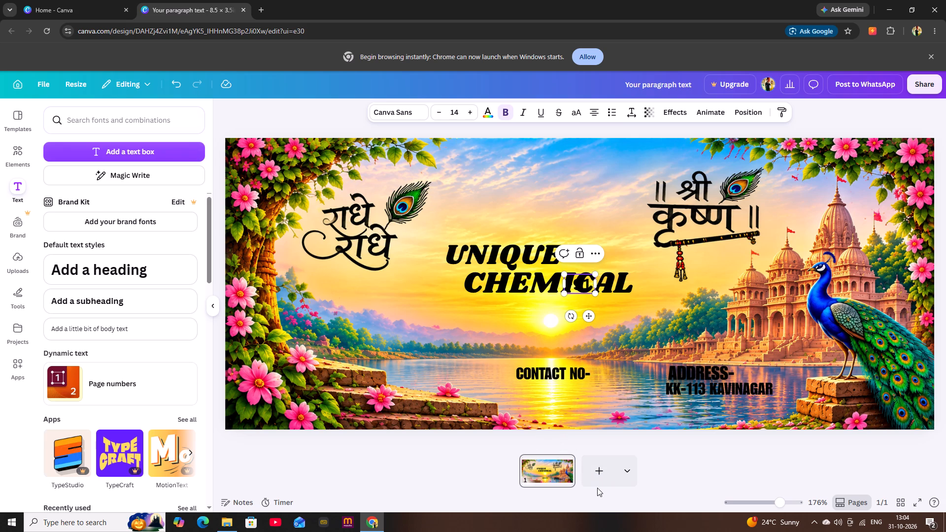
# Finish entering the remaining digits of the contact phone number after the +91 country code.
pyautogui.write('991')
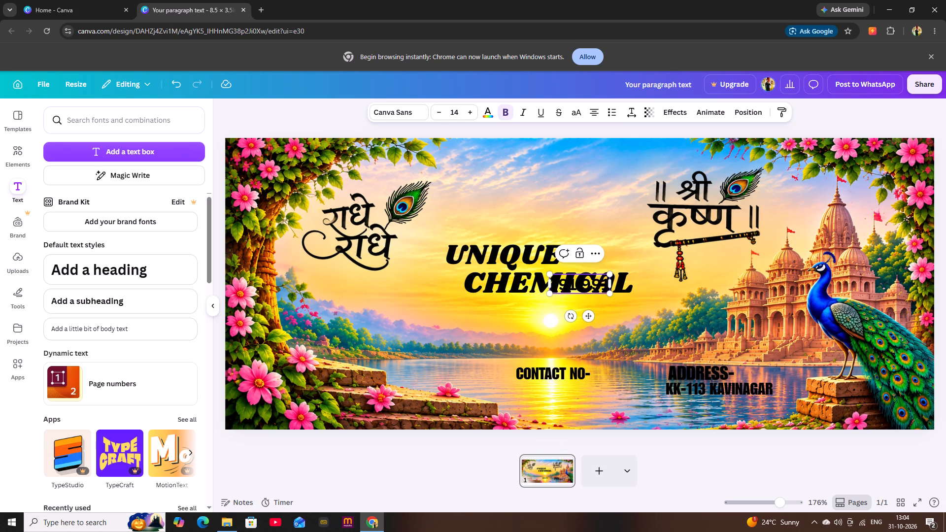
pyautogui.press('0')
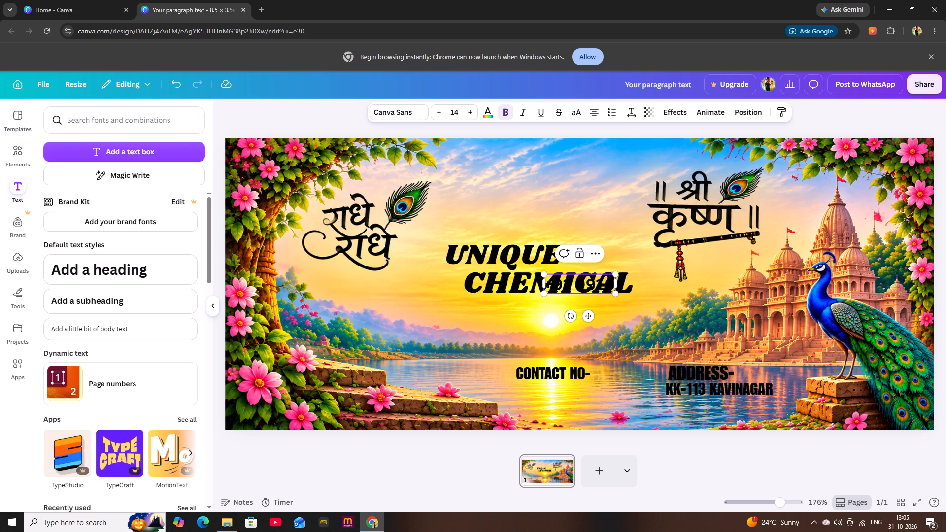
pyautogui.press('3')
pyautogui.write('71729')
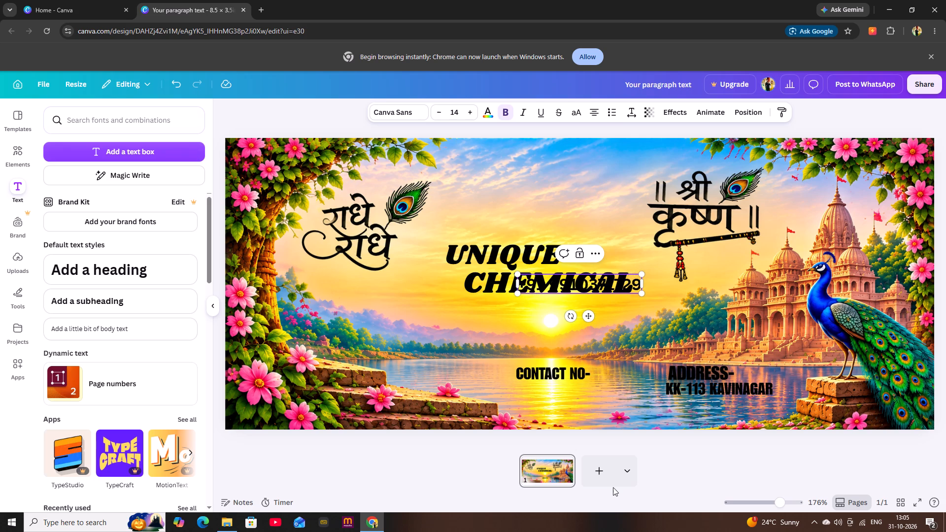
# Change the phone number's font to Shrikhand to match the UNIQUE CHEMICAL title.
pyautogui.click(396, 107)
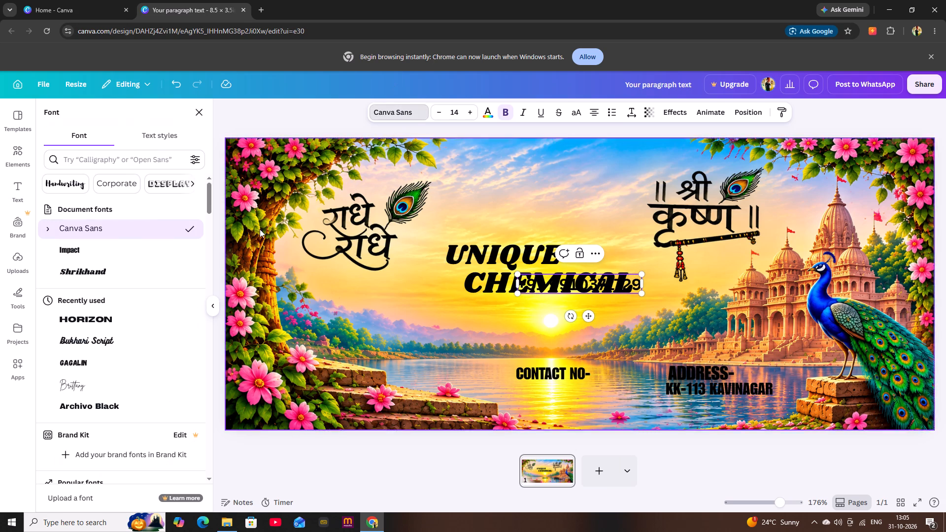
pyautogui.click(106, 279)
pyautogui.click(658, 350)
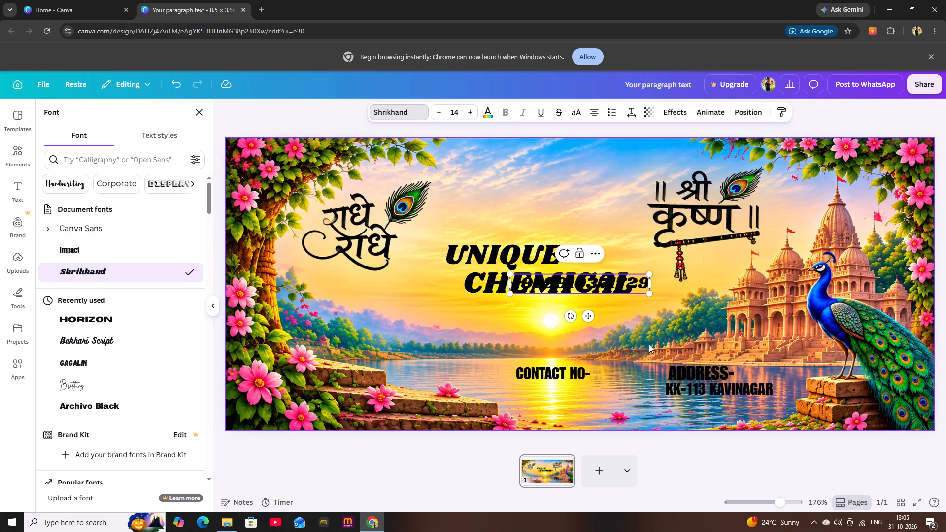
# Place the phone number on the water below CONTACT NO-, shifting both label and number toward the stone steps beside the pink flowers.
pyautogui.click(603, 279)
pyautogui.moveTo(603, 279); pyautogui.dragTo(599, 381)
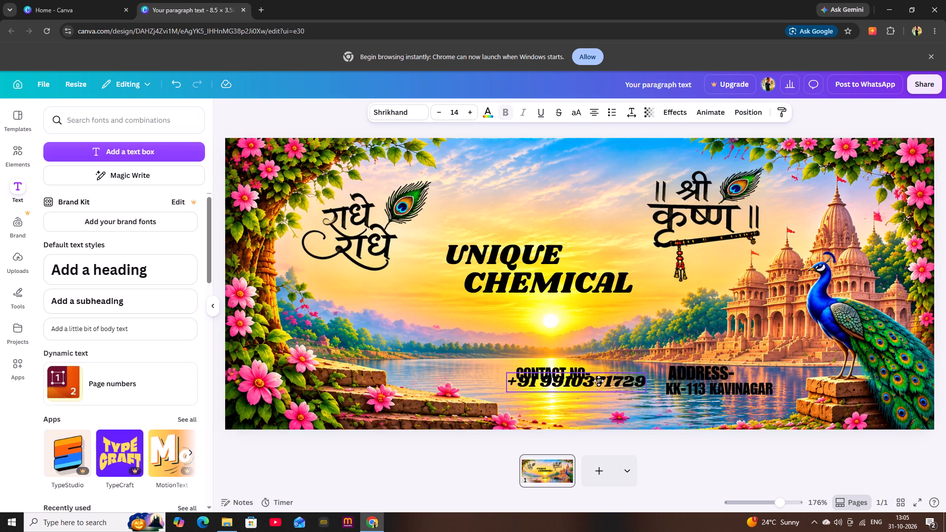
pyautogui.moveTo(599, 381); pyautogui.dragTo(603, 386)
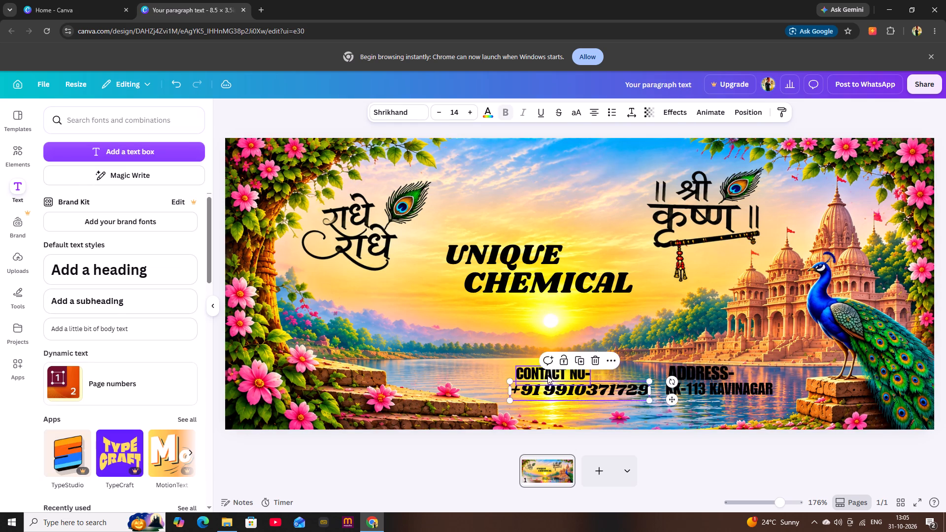
pyautogui.moveTo(541, 370); pyautogui.dragTo(515, 367)
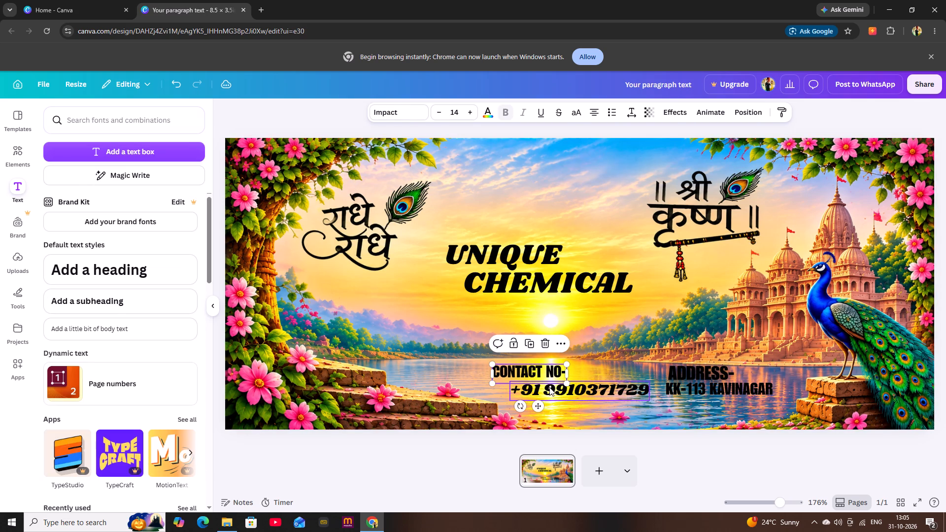
pyautogui.moveTo(549, 388); pyautogui.dragTo(537, 389)
# Shift the ADDRESS- label slightly toward the contact text so it starts just before the address line beneath it.
pyautogui.moveTo(708, 371); pyautogui.dragTo(688, 370)
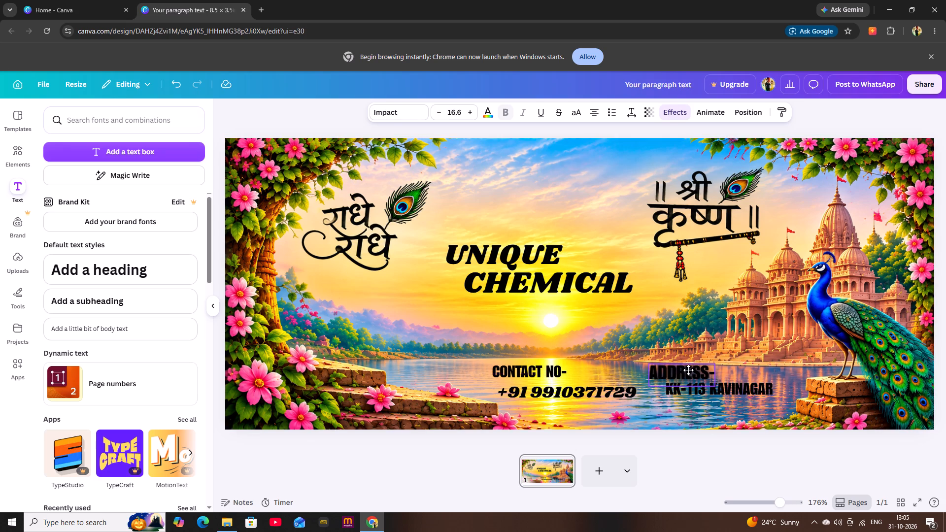
pyautogui.moveTo(688, 370); pyautogui.dragTo(697, 370)
# Nudge the phone number up close beneath CONTACT NO-, aligning its start with the start of the label.
pyautogui.moveTo(588, 393); pyautogui.dragTo(578, 389)
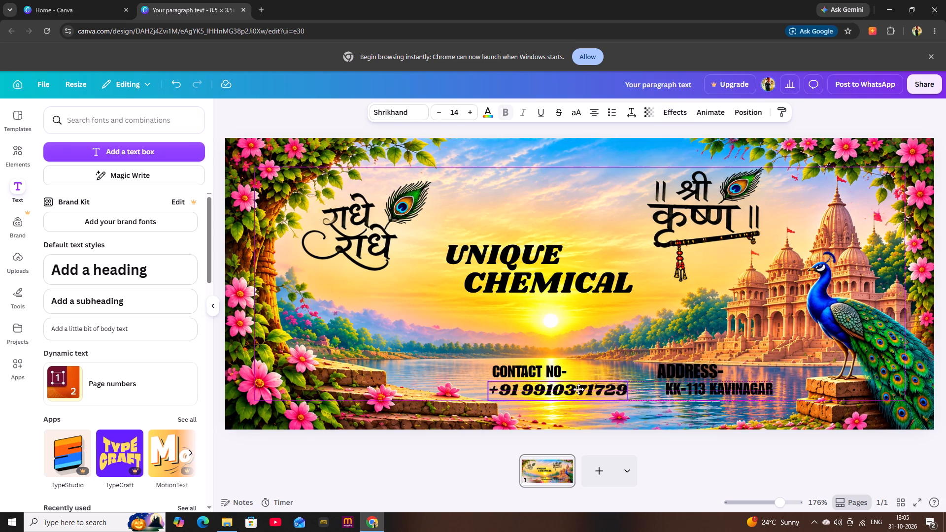
pyautogui.moveTo(578, 389); pyautogui.dragTo(581, 386)
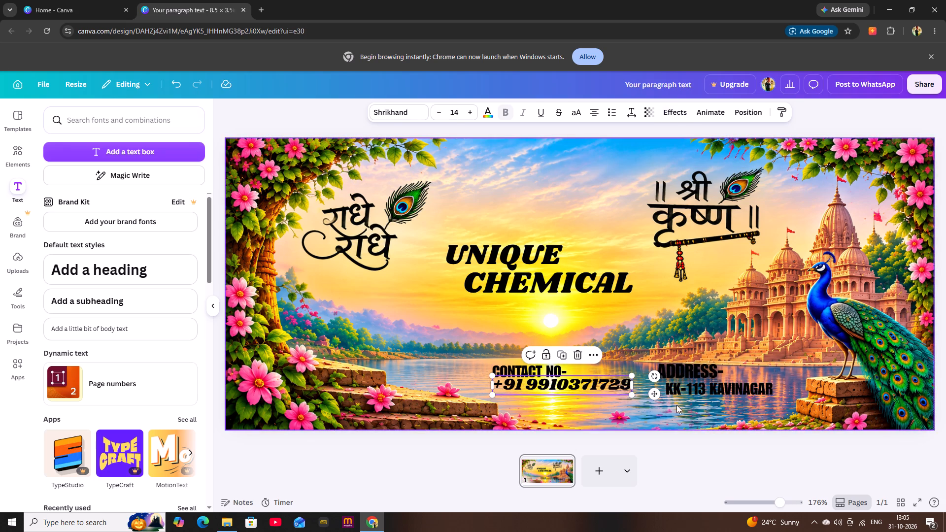
pyautogui.click(676, 405)
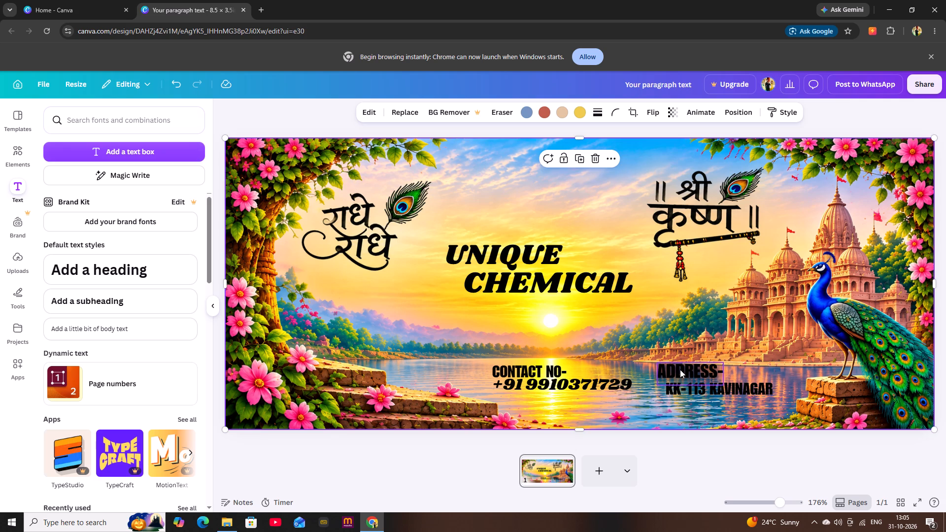
# Shrink the ADDRESS- label to size 13.6 and bring the address line up close beneath it.
pyautogui.click(682, 369)
pyautogui.moveTo(724, 386); pyautogui.dragTo(711, 378)
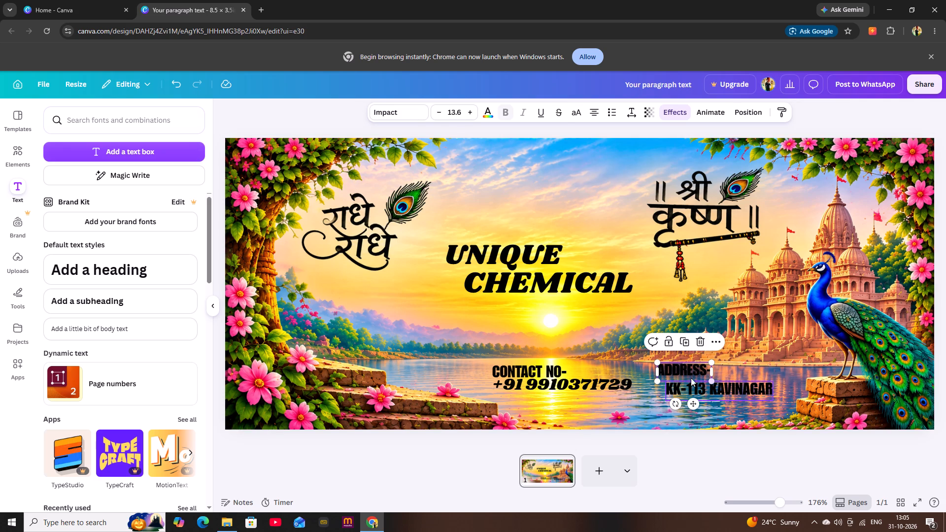
pyautogui.moveTo(690, 373); pyautogui.dragTo(695, 374)
pyautogui.click(725, 388)
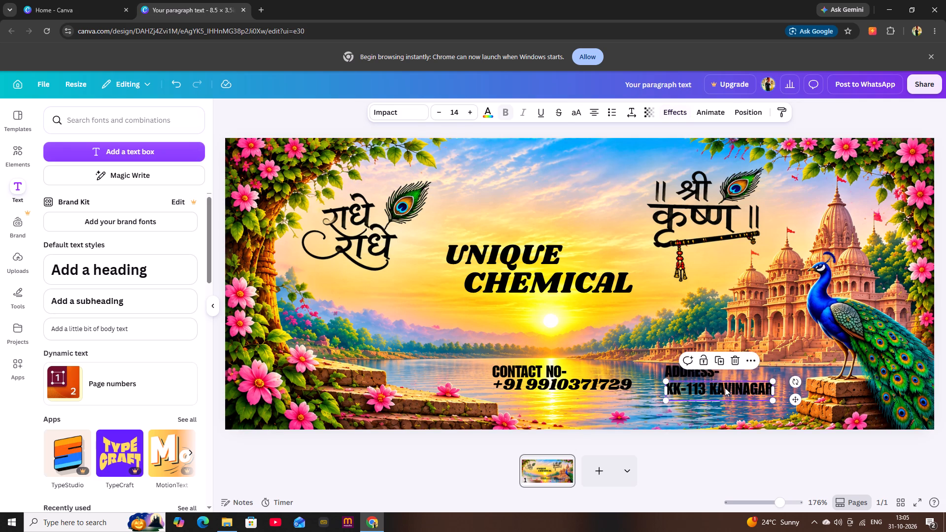
pyautogui.moveTo(736, 390); pyautogui.dragTo(739, 385)
pyautogui.click(735, 415)
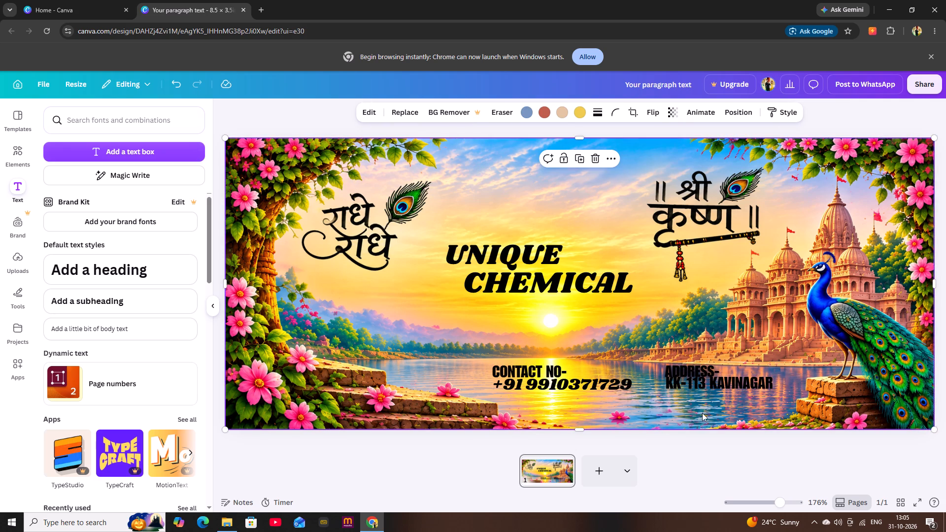
# Reposition the ADDRESS- label just above the address line, with their left edges aligned.
pyautogui.click(709, 383)
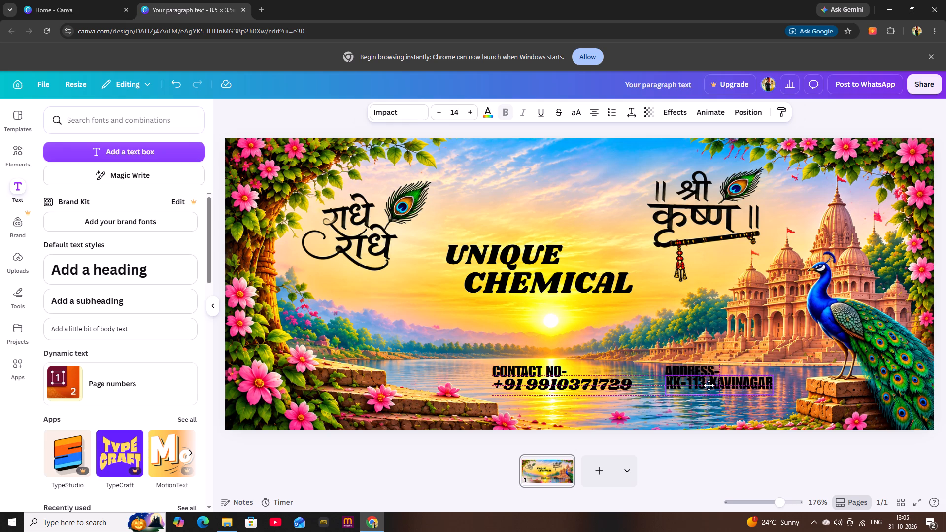
pyautogui.click(692, 387)
pyautogui.click(688, 372)
pyautogui.moveTo(688, 371); pyautogui.dragTo(686, 366)
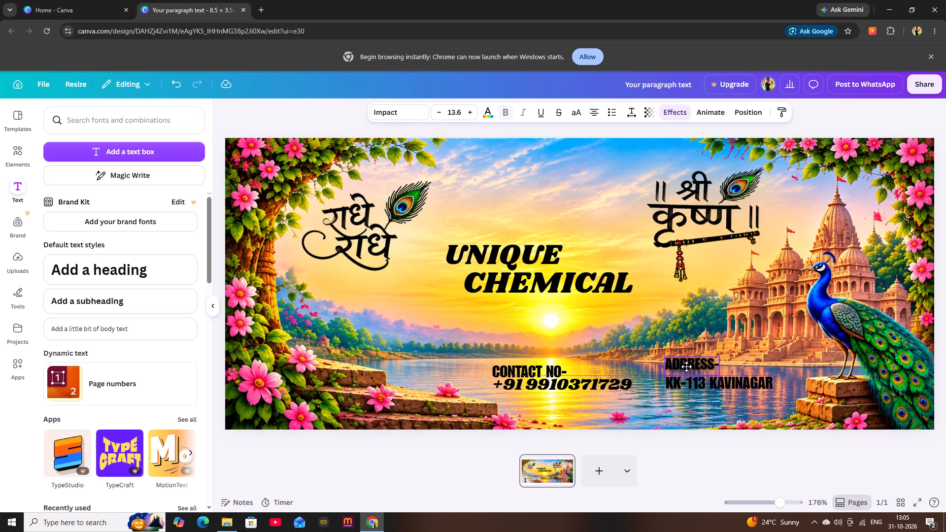
pyautogui.moveTo(686, 366); pyautogui.dragTo(679, 367)
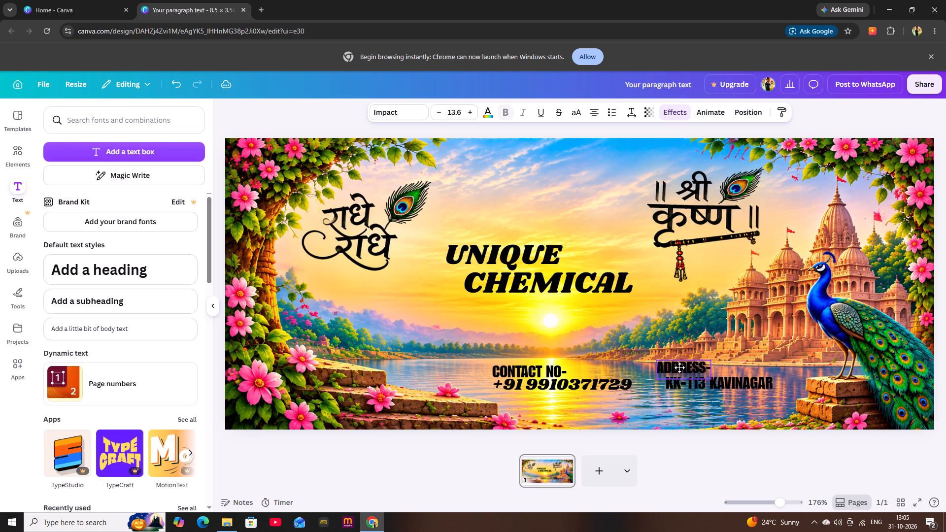
pyautogui.moveTo(679, 367); pyautogui.dragTo(677, 368)
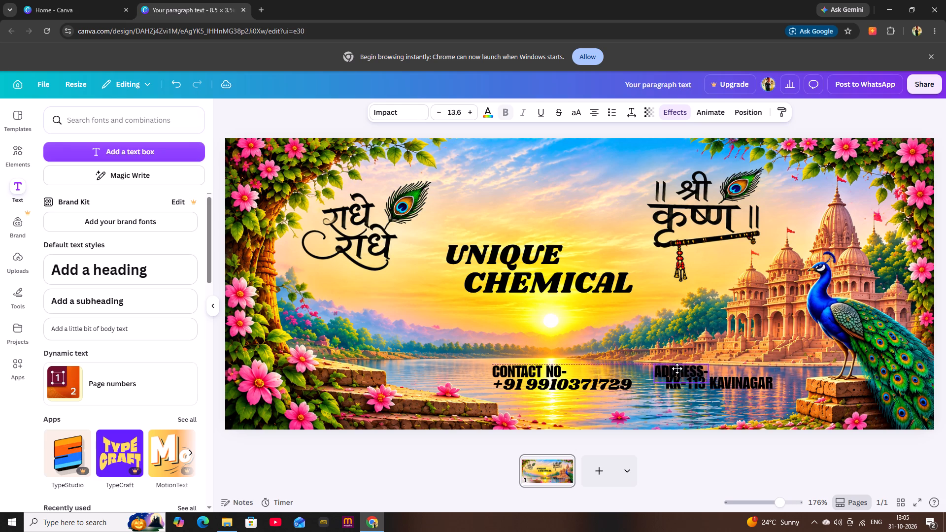
pyautogui.moveTo(677, 368); pyautogui.dragTo(682, 368)
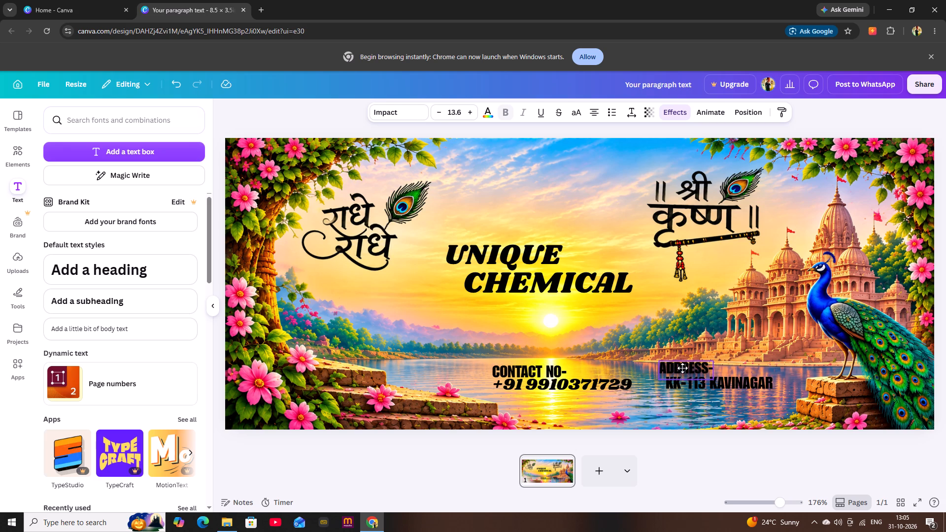
pyautogui.moveTo(682, 368); pyautogui.dragTo(683, 369)
pyautogui.click(692, 367)
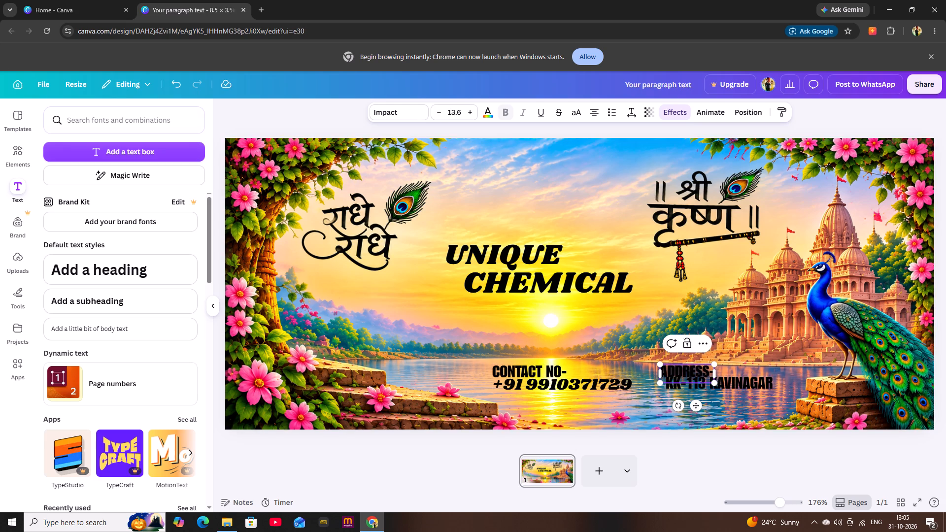
pyautogui.click(692, 366)
pyautogui.click(773, 352)
pyautogui.doubleClick(679, 368)
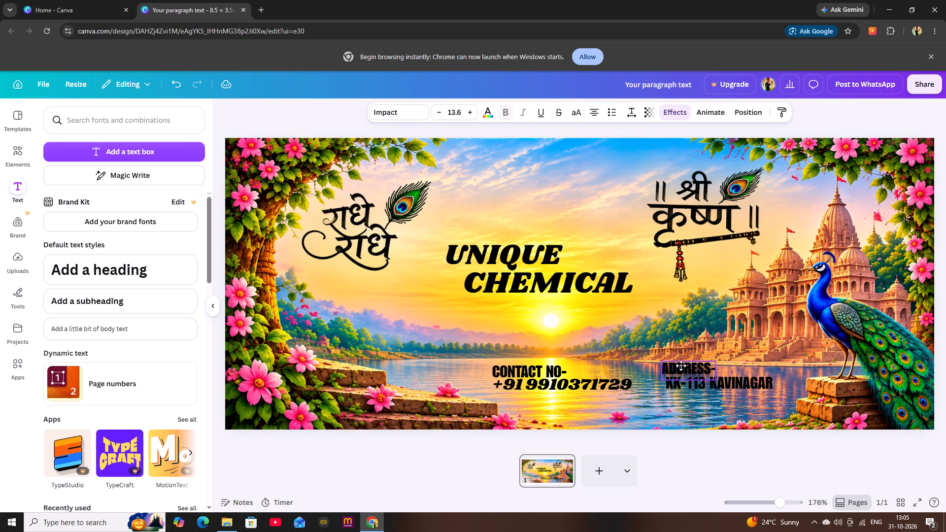
pyautogui.click(683, 412)
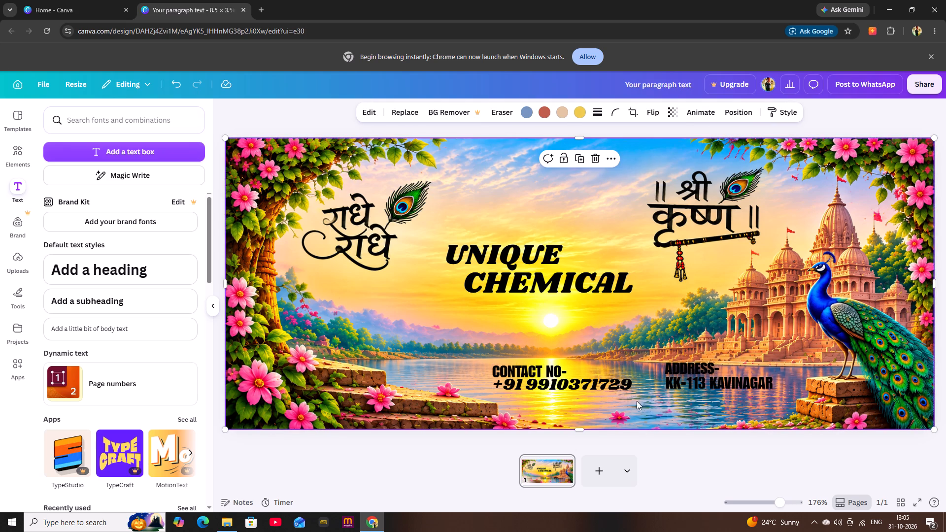
# Change the ADDRESS- label's font to Shrikhand.
pyautogui.click(694, 361)
pyautogui.click(419, 115)
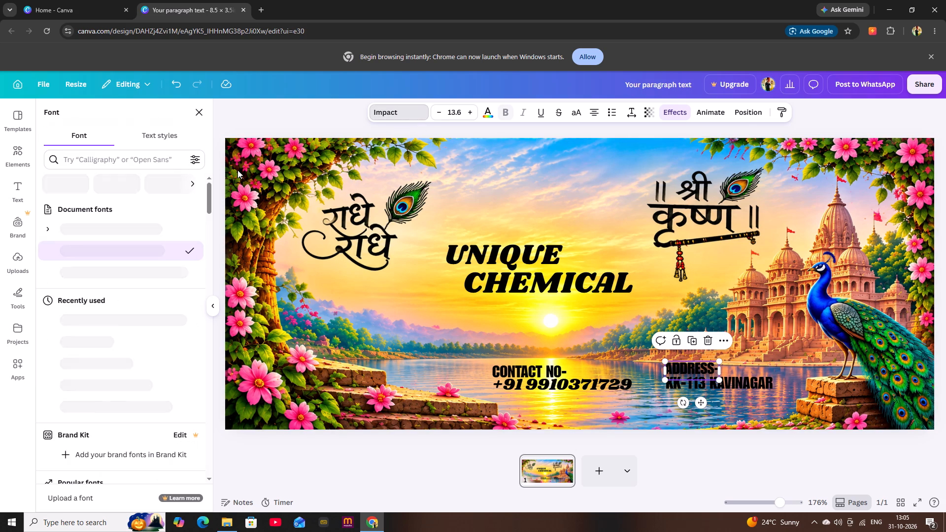
pyautogui.click(86, 257)
pyautogui.click(566, 320)
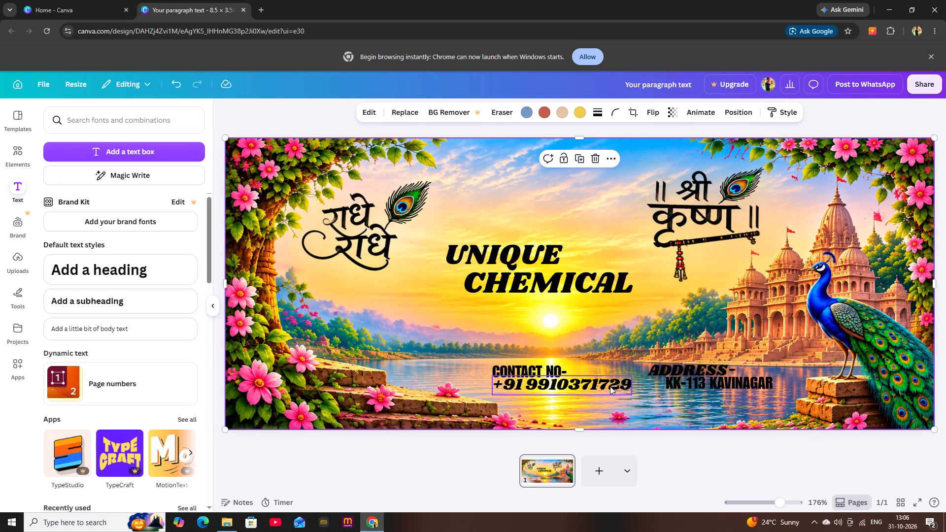
# Shift the CONTACT NO- label and the phone number to the left, with the number slightly indented beneath the label.
pyautogui.moveTo(533, 382); pyautogui.dragTo(525, 384)
pyautogui.click(516, 364)
pyautogui.moveTo(510, 367); pyautogui.dragTo(499, 366)
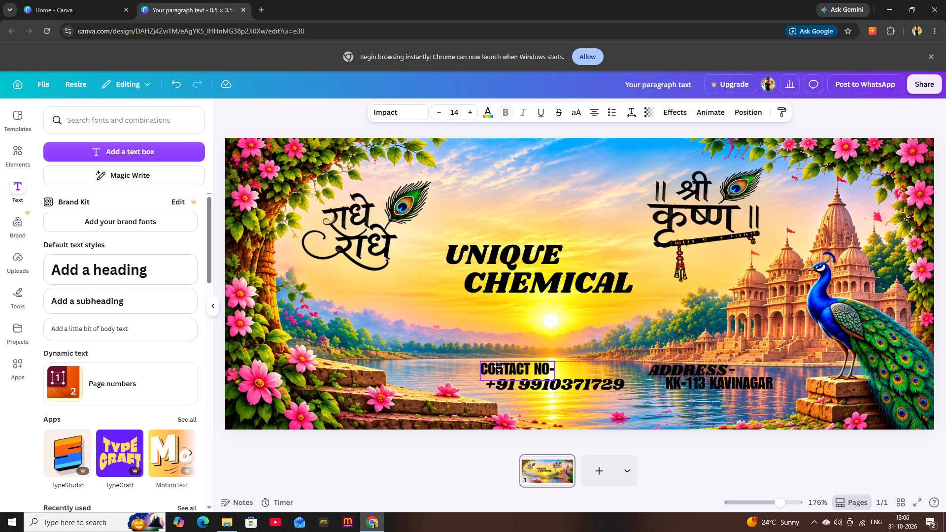
pyautogui.moveTo(499, 366); pyautogui.dragTo(490, 366)
pyautogui.moveTo(510, 382); pyautogui.dragTo(504, 384)
pyautogui.click(613, 338)
# Arrange the ADDRESS- label and the address line as a staggered pair, with the address line slightly indented below the label.
pyautogui.moveTo(672, 367); pyautogui.dragTo(662, 368)
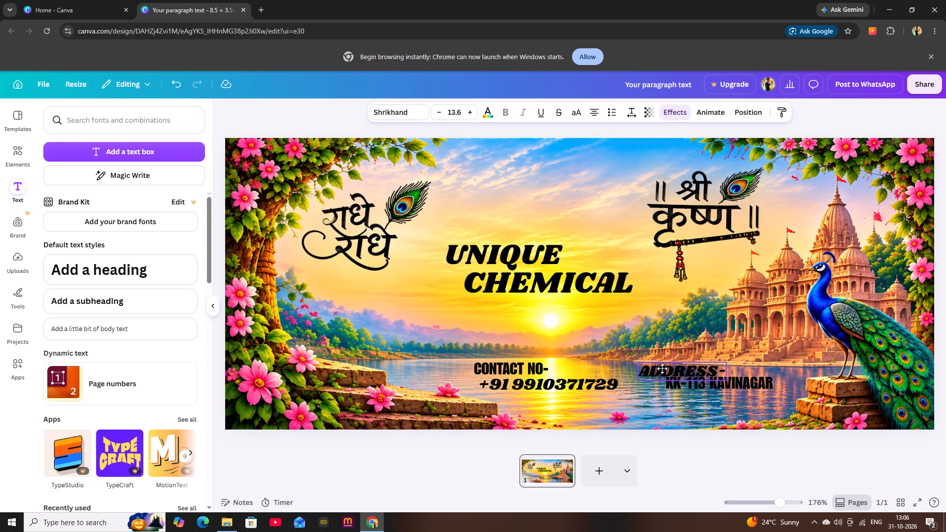
pyautogui.moveTo(662, 368); pyautogui.dragTo(661, 367)
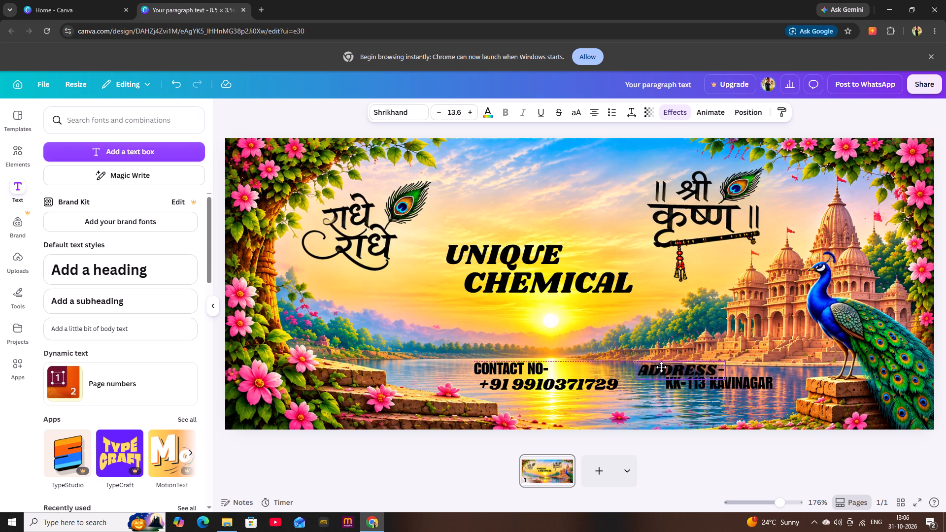
pyautogui.moveTo(661, 367); pyautogui.dragTo(661, 367)
pyautogui.click(718, 408)
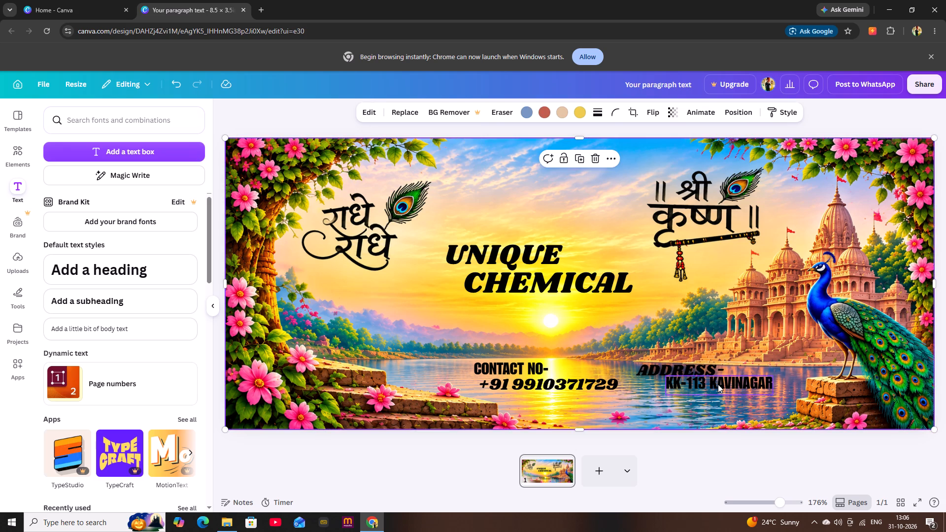
pyautogui.moveTo(718, 384); pyautogui.dragTo(709, 387)
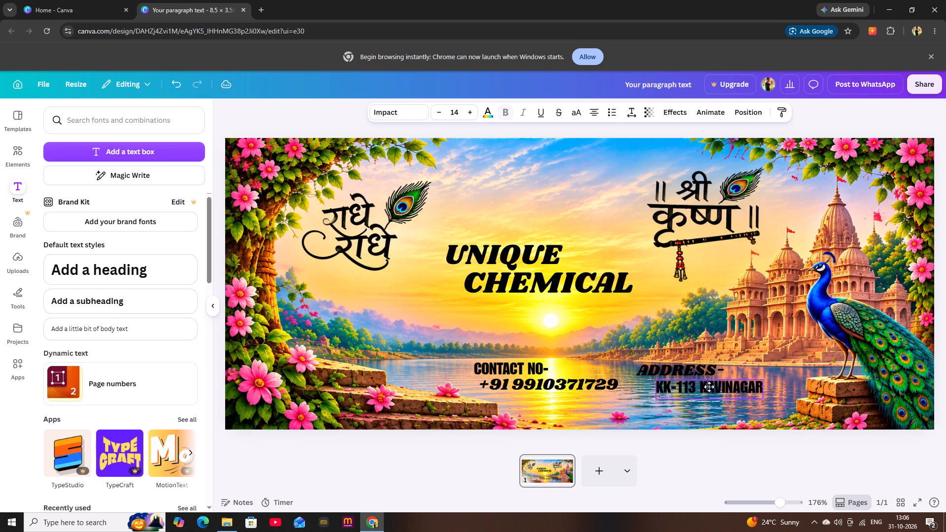
pyautogui.moveTo(709, 387); pyautogui.dragTo(710, 386)
pyautogui.moveTo(699, 368); pyautogui.dragTo(707, 369)
pyautogui.click(707, 369)
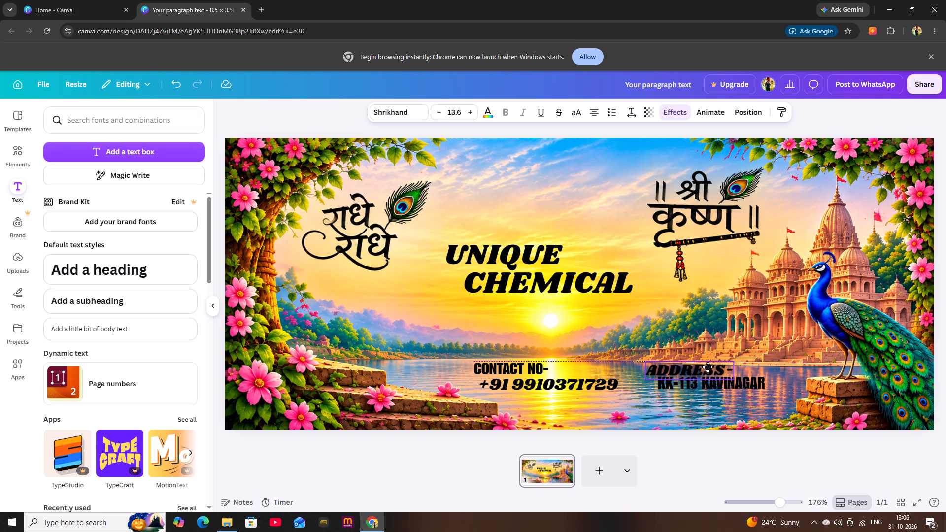
pyautogui.click(649, 413)
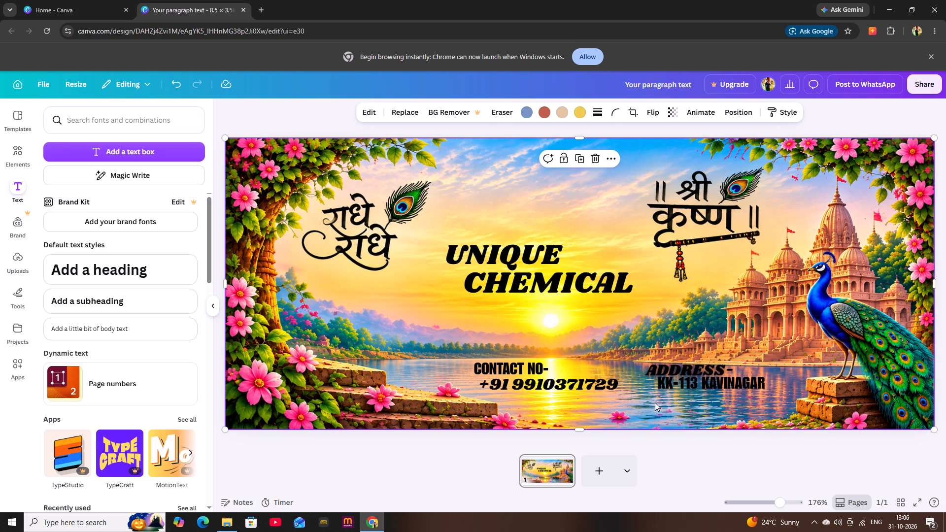
pyautogui.click(691, 385)
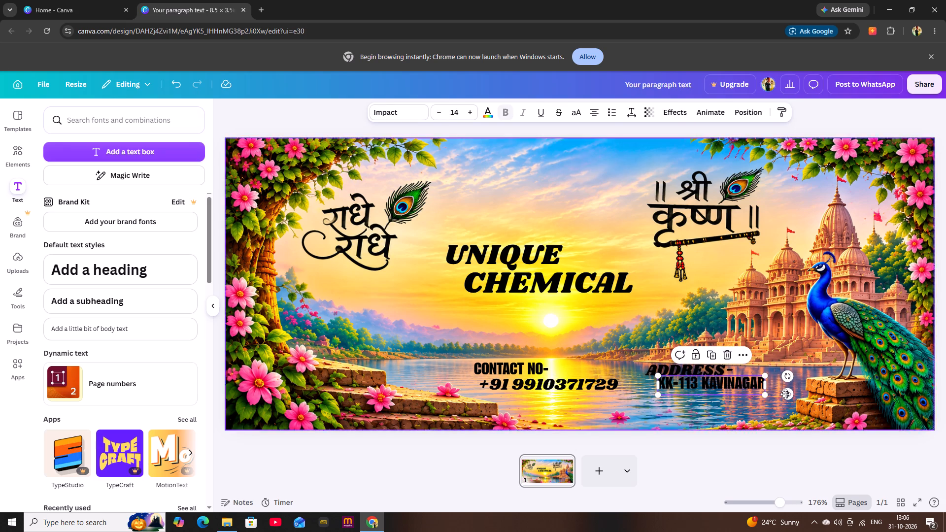
pyautogui.click(788, 394)
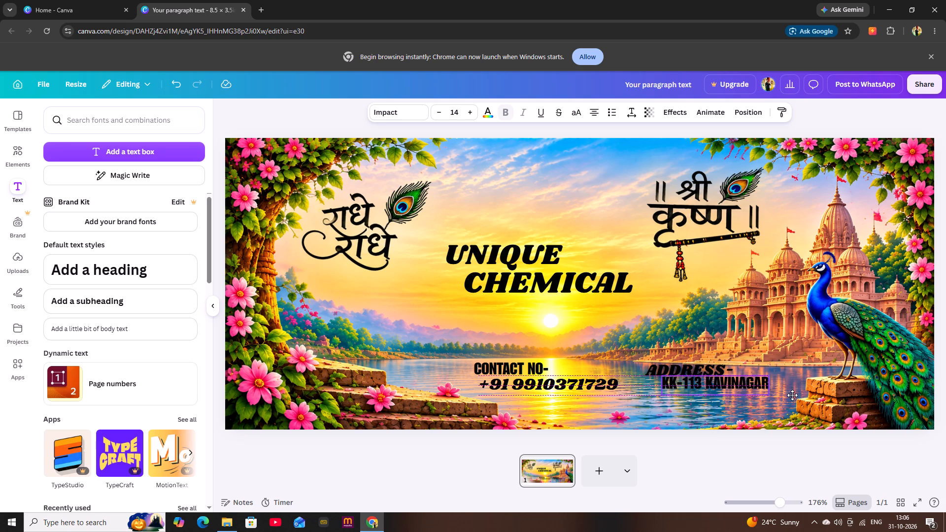
pyautogui.click(718, 421)
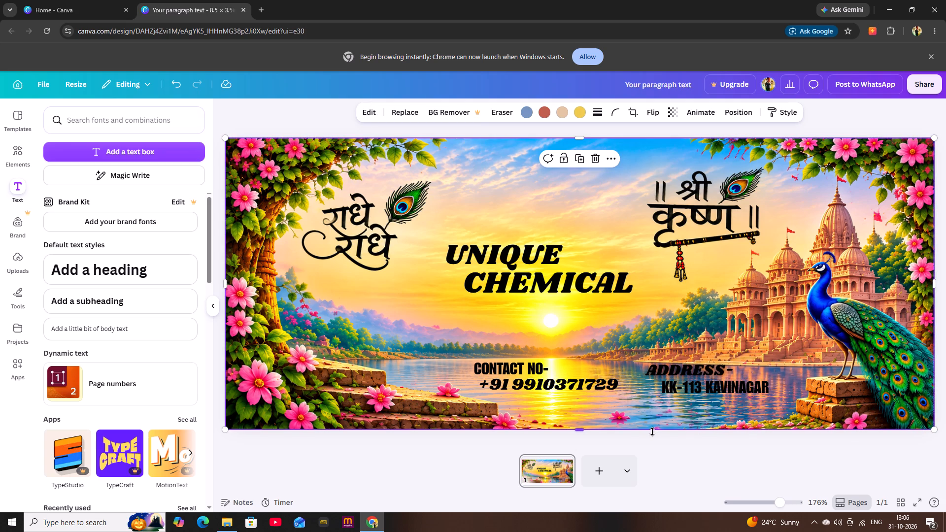
# Lower the phone number slightly and place the CONTACT NO- label just above it, with their left edges aligned.
pyautogui.click(582, 390)
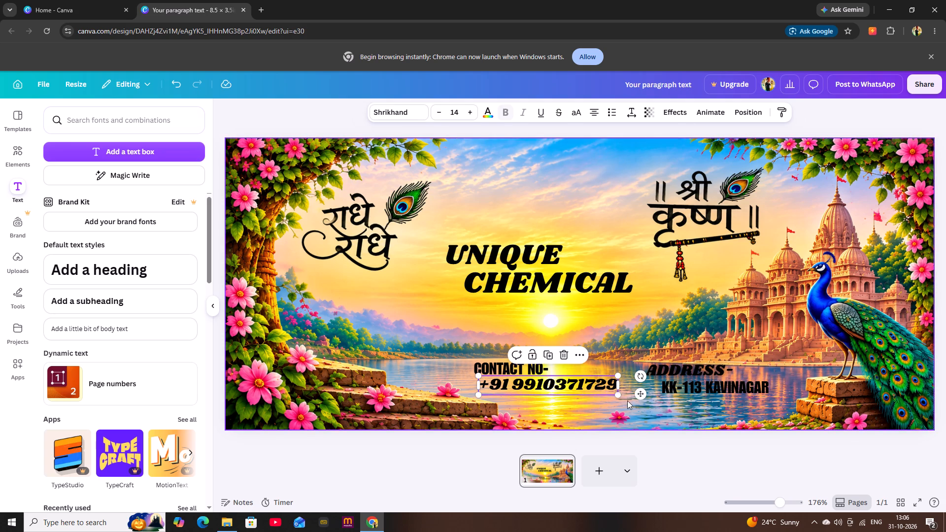
pyautogui.click(642, 394)
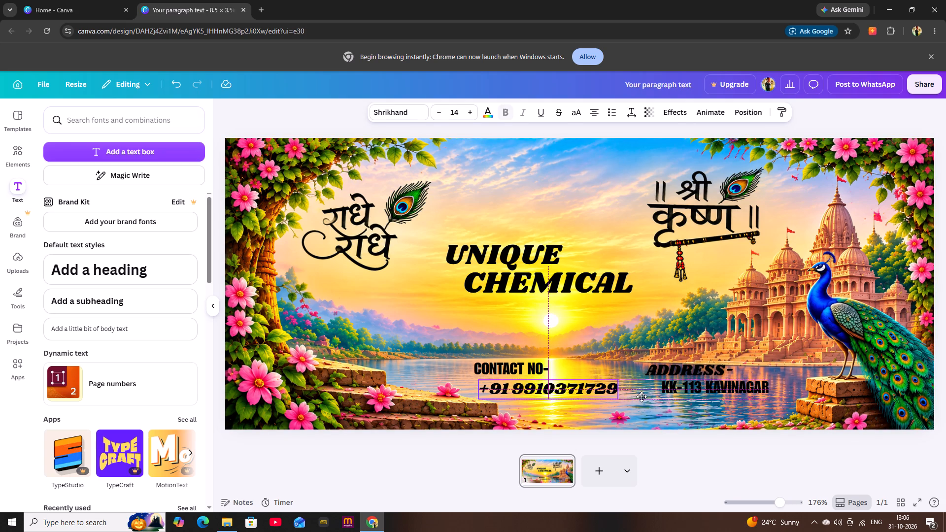
pyautogui.click(666, 421)
pyautogui.click(530, 362)
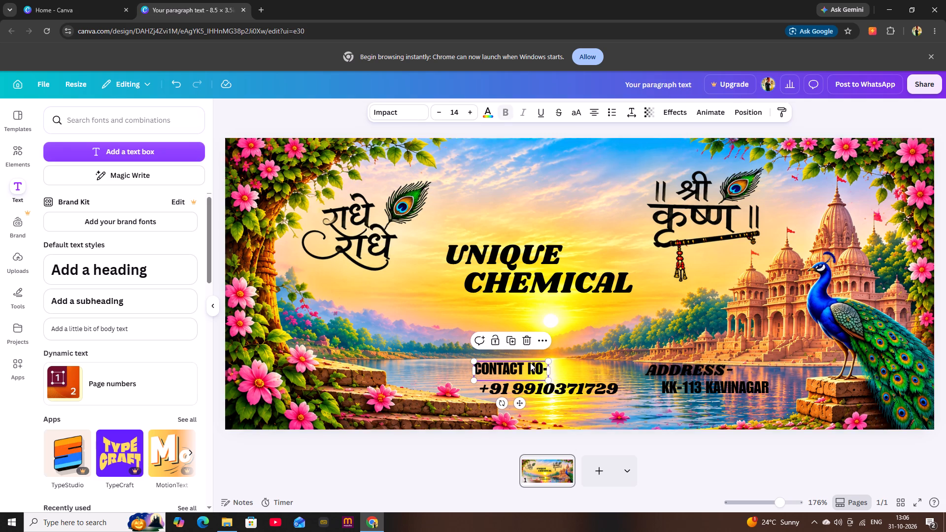
pyautogui.moveTo(522, 404); pyautogui.dragTo(523, 404)
pyautogui.moveTo(523, 404); pyautogui.dragTo(526, 404)
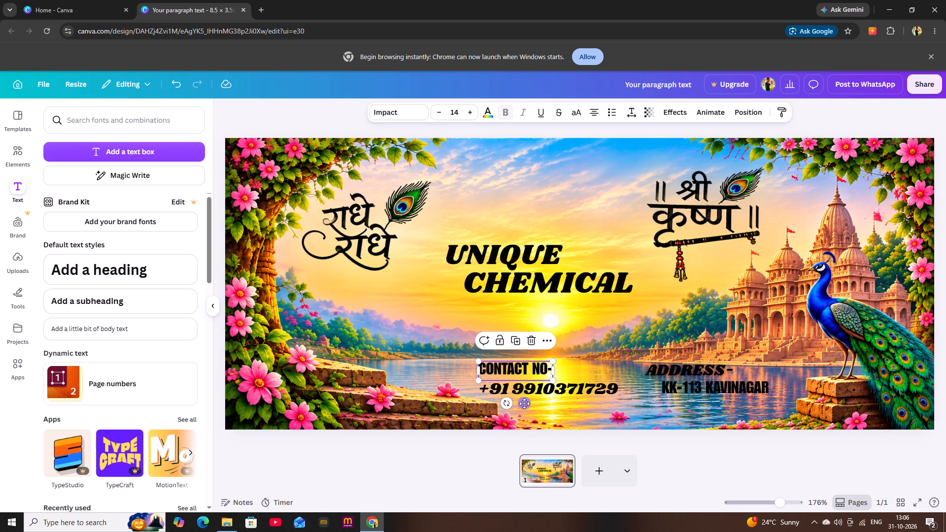
pyautogui.moveTo(524, 403); pyautogui.dragTo(528, 406)
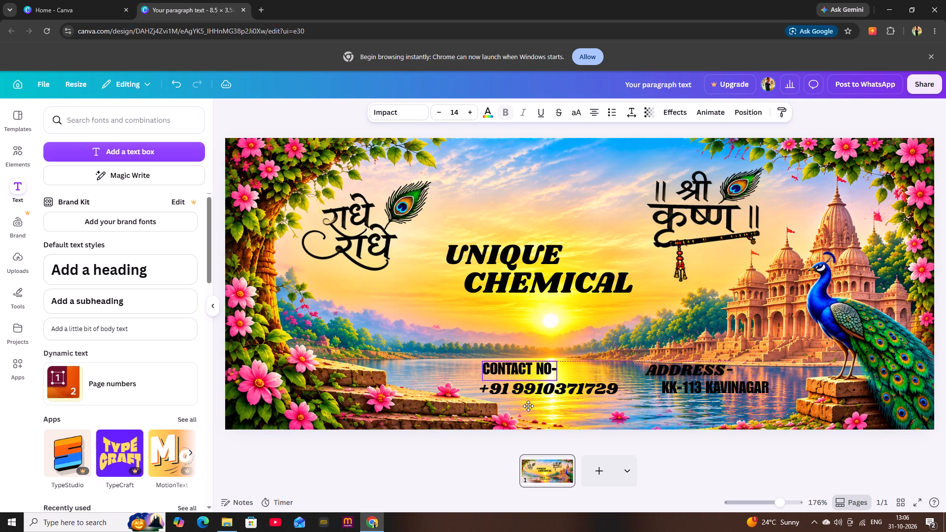
pyautogui.moveTo(528, 406); pyautogui.dragTo(526, 408)
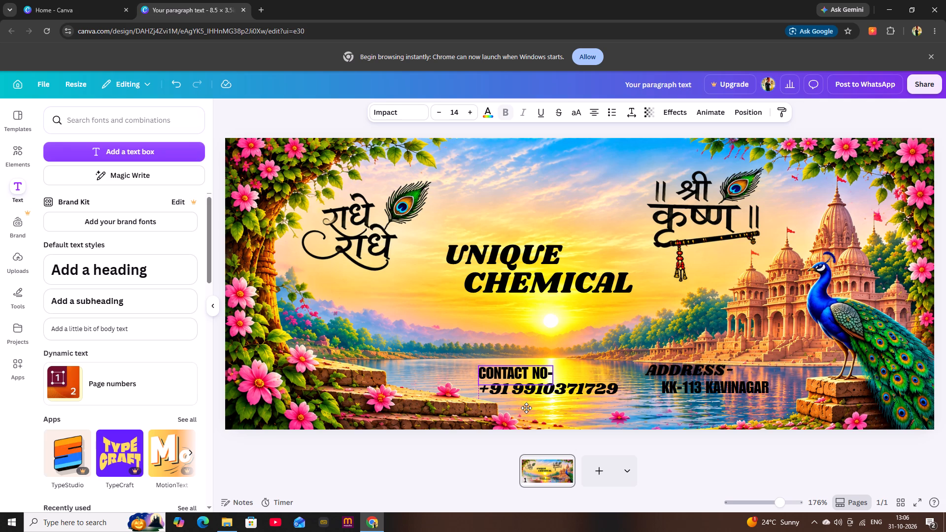
pyautogui.click(684, 404)
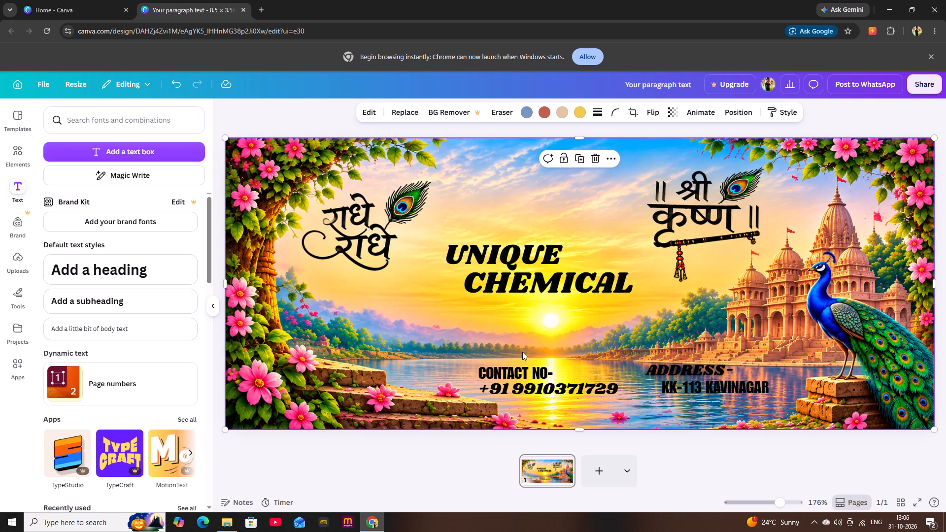
# Change the CONTACT NO- label's font to Shrikhand.
pyautogui.click(507, 368)
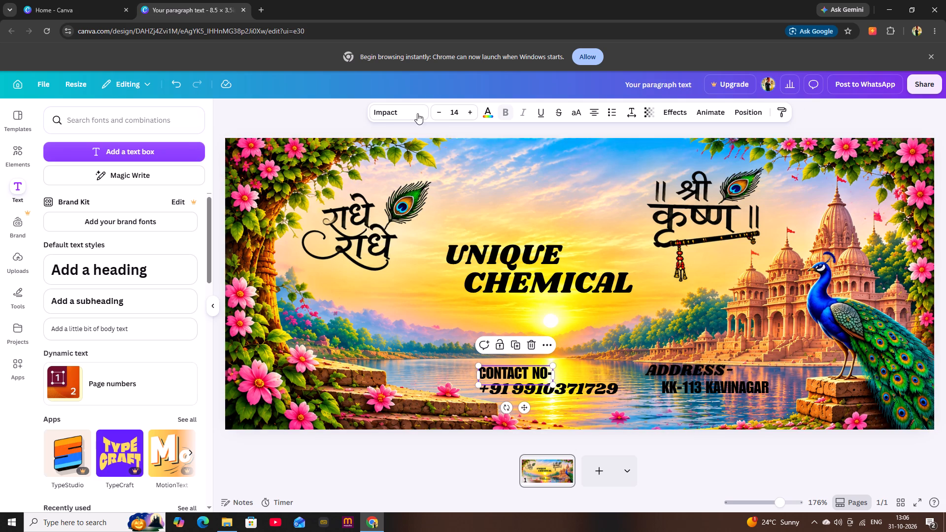
pyautogui.click(408, 108)
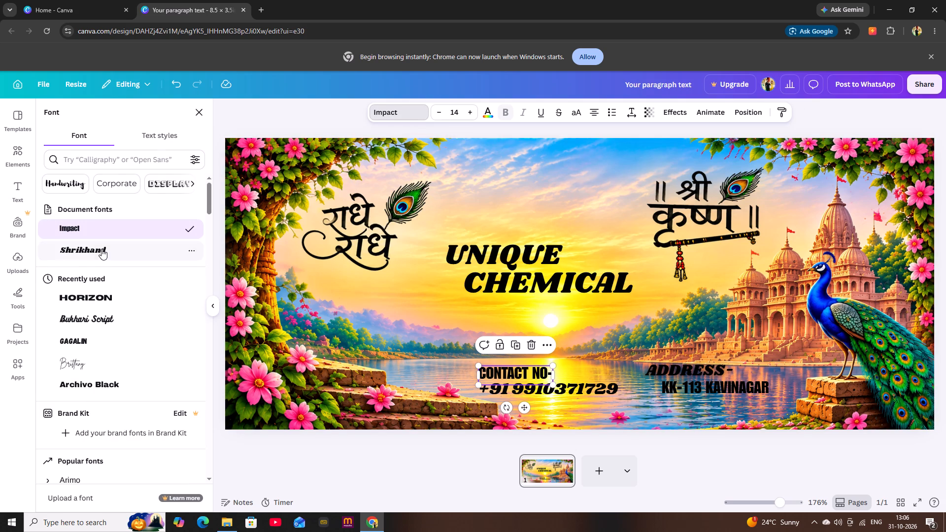
pyautogui.click(101, 249)
pyautogui.click(671, 412)
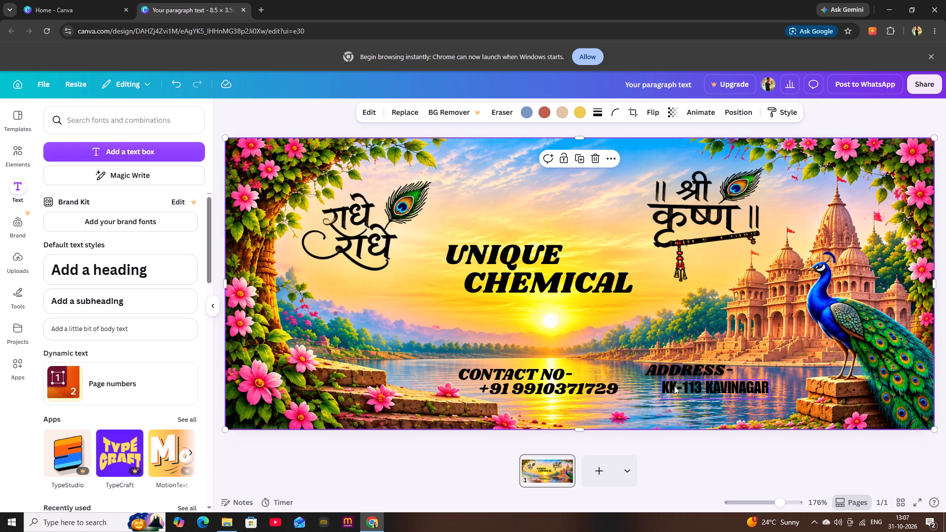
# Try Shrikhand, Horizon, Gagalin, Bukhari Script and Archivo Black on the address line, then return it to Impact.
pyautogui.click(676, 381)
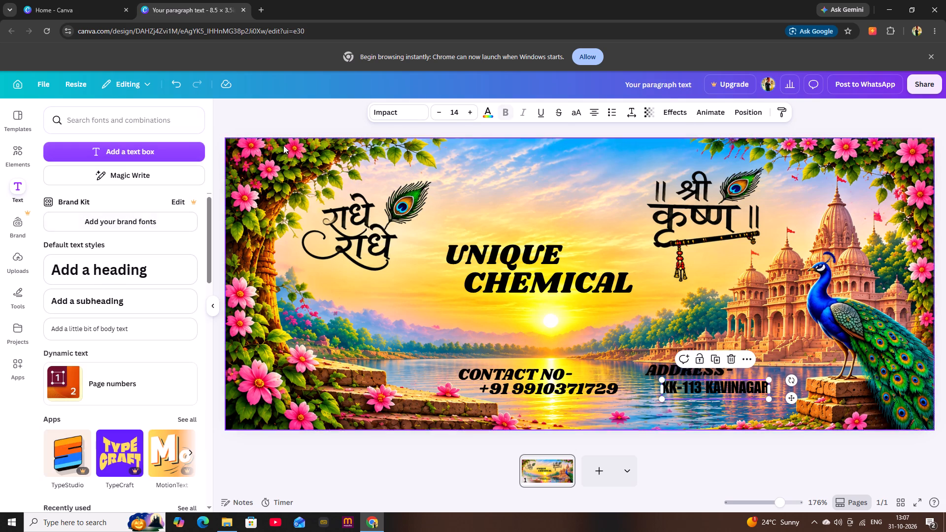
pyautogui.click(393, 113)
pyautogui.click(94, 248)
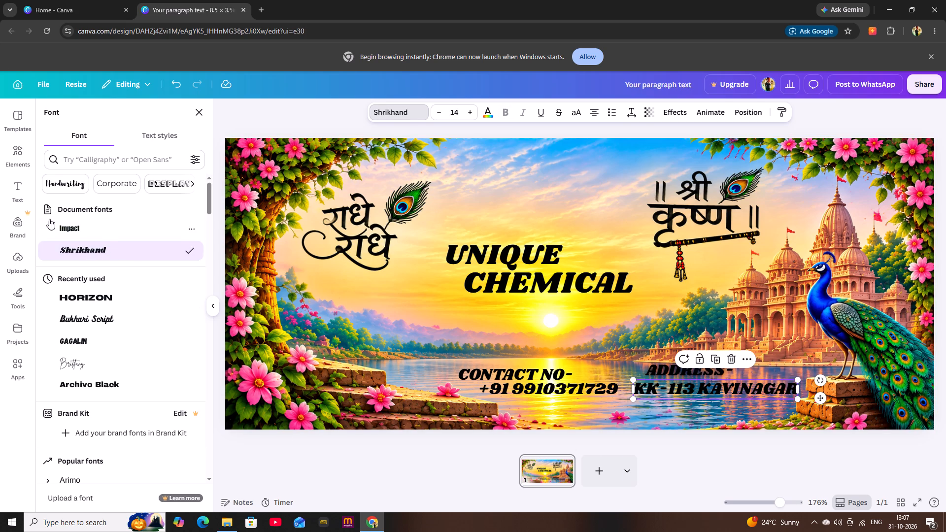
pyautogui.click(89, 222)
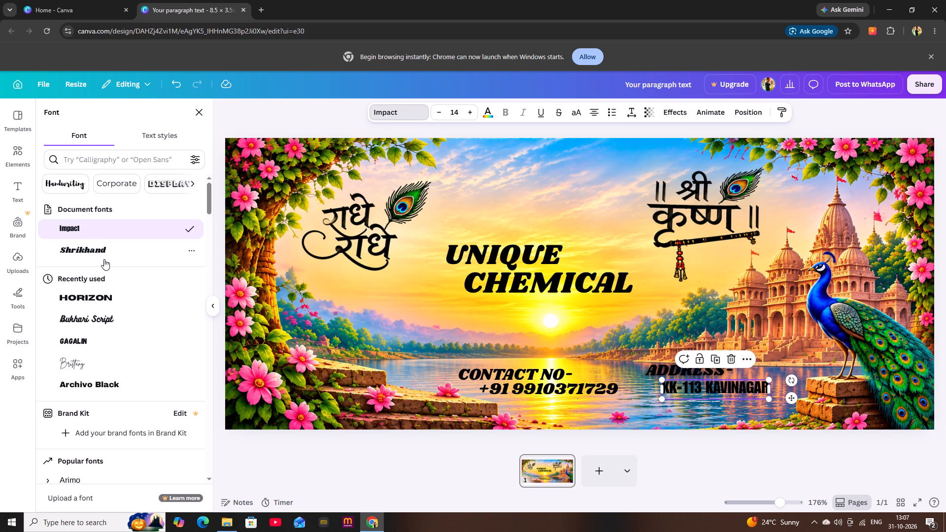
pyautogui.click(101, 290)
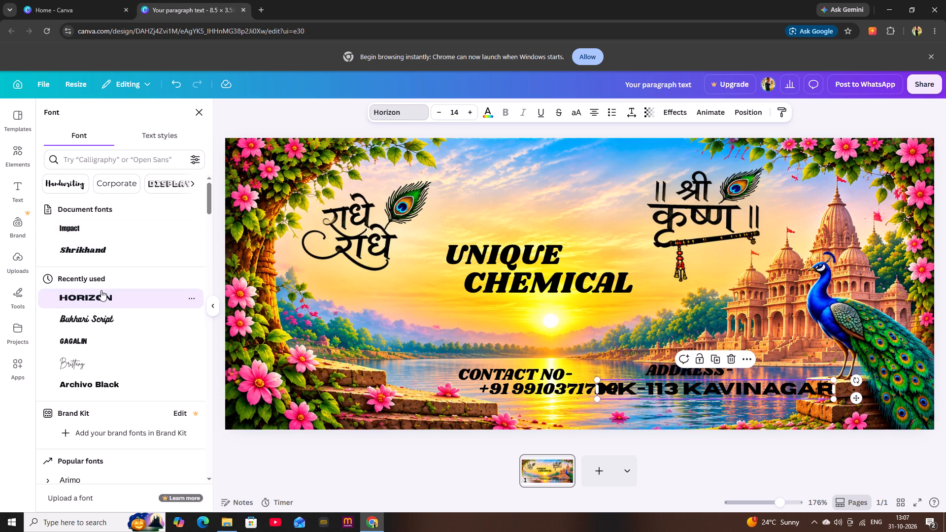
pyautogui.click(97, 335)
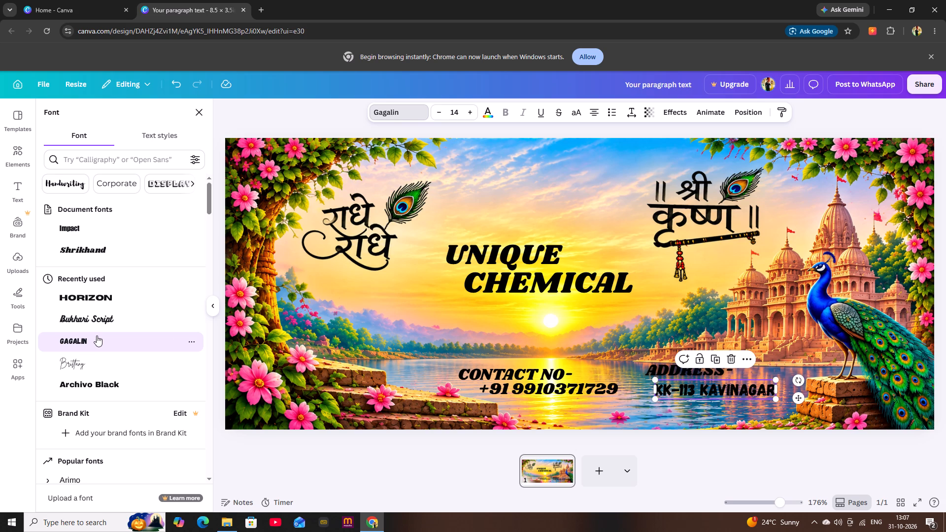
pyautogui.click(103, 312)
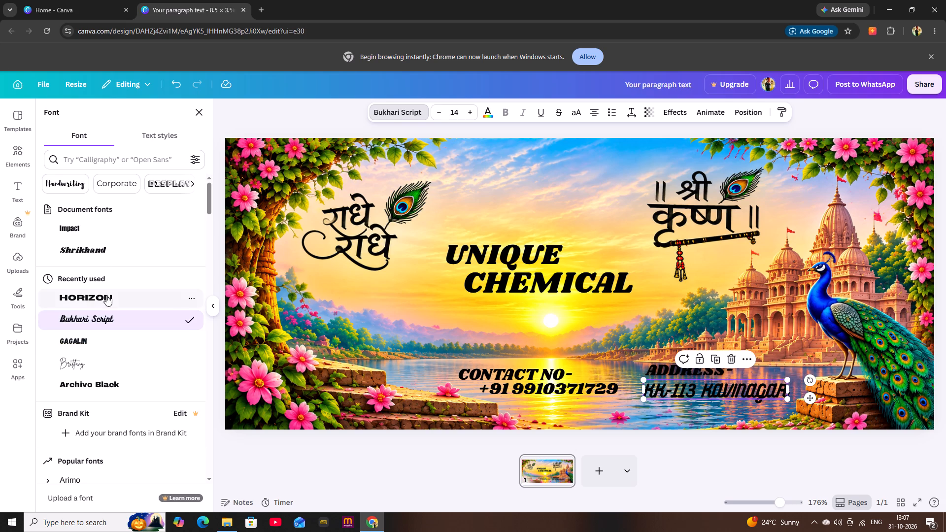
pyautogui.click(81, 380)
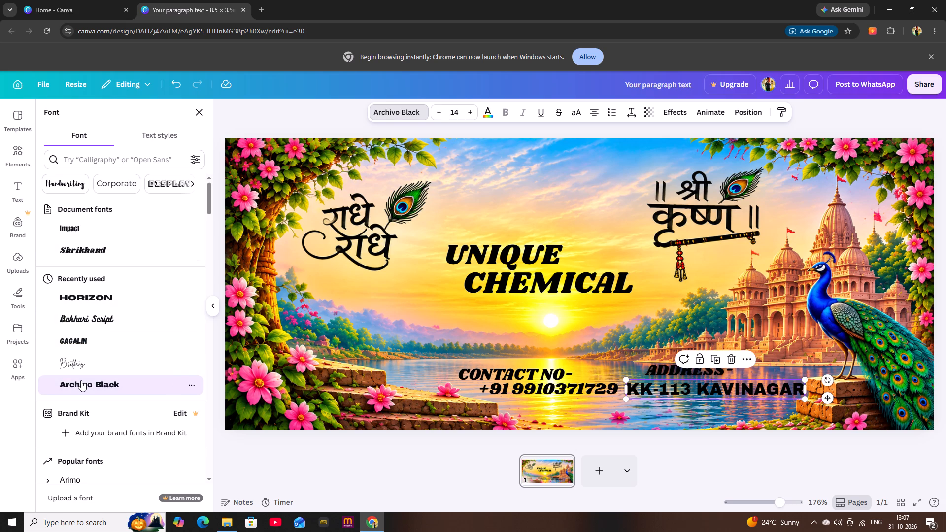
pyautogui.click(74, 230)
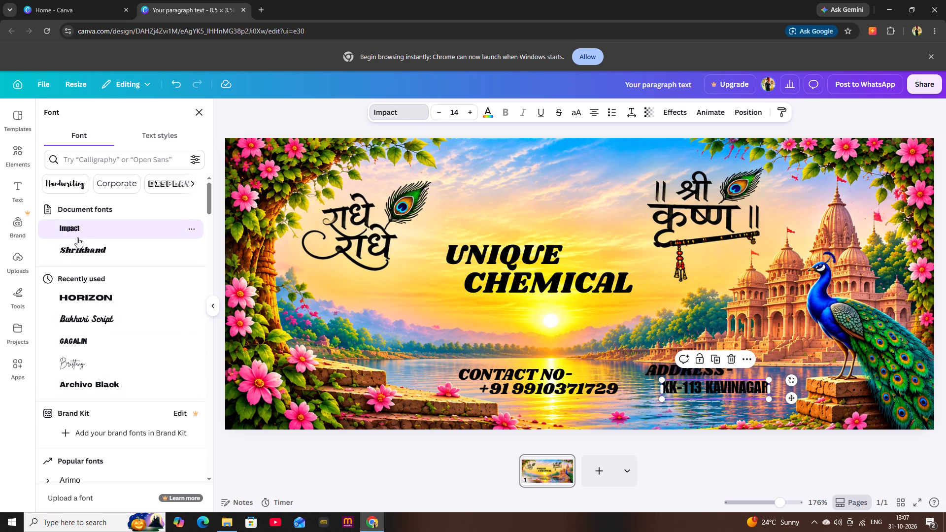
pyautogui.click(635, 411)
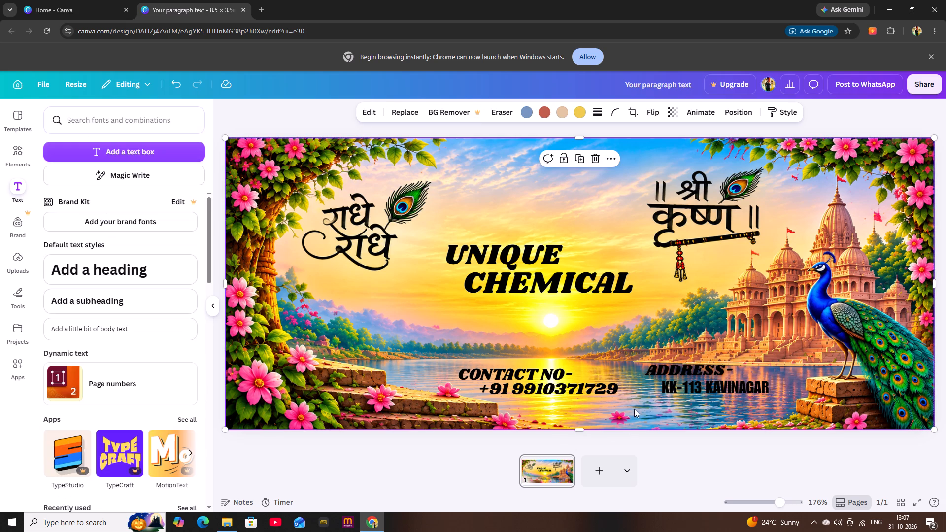
# Nudge the address line slightly left and down, and lower the ADDRESS- label a little to sit close above it.
pyautogui.moveTo(686, 388); pyautogui.dragTo(680, 388)
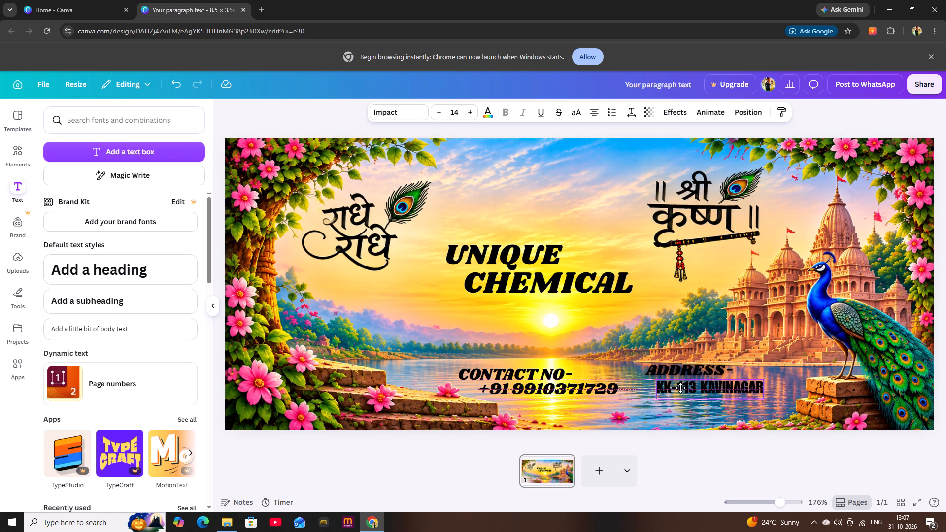
pyautogui.moveTo(680, 388); pyautogui.dragTo(679, 389)
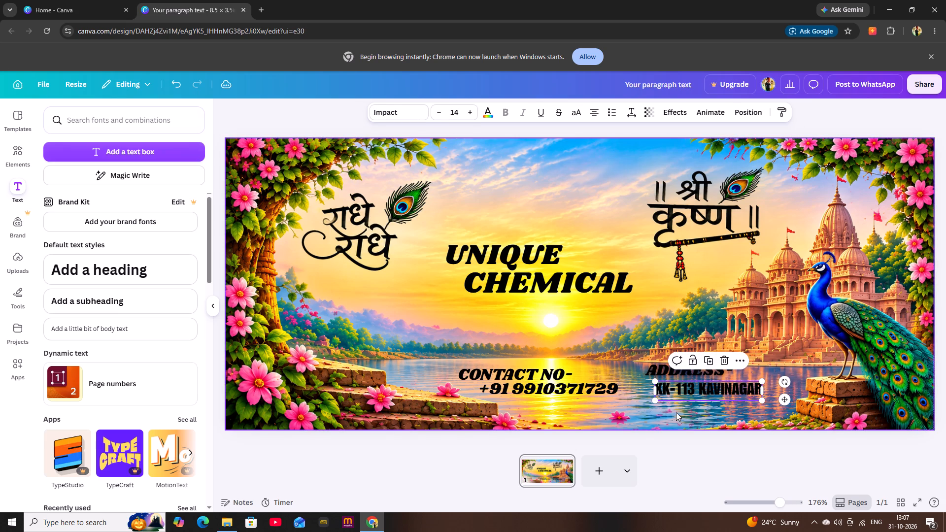
pyautogui.click(628, 404)
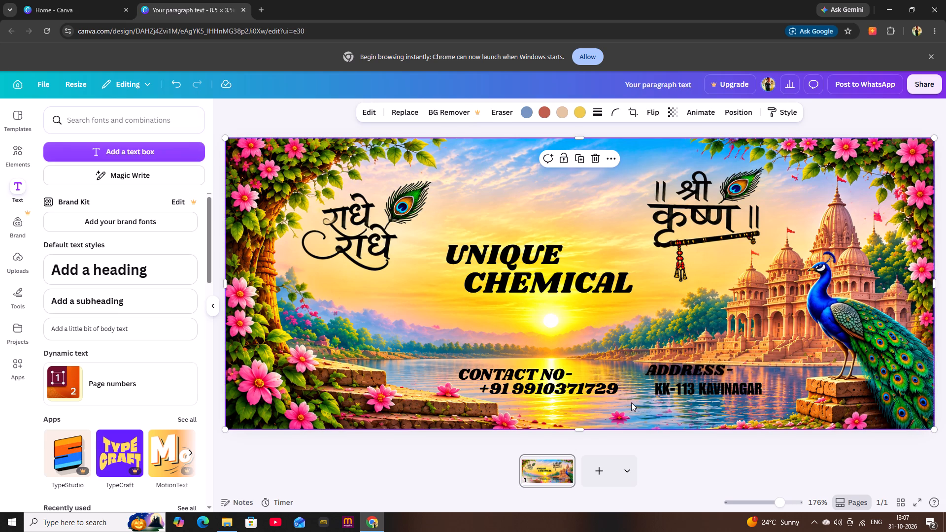
pyautogui.click(690, 359)
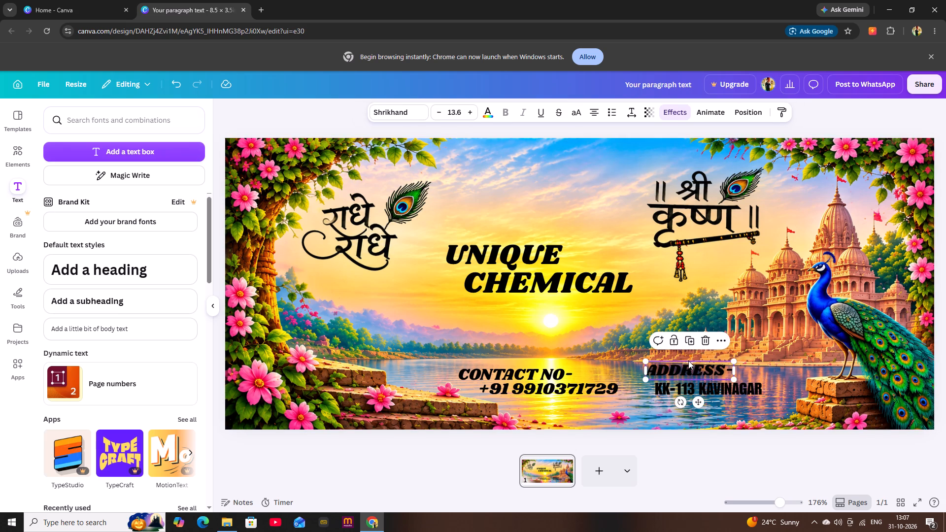
pyautogui.click(687, 364)
pyautogui.click(827, 367)
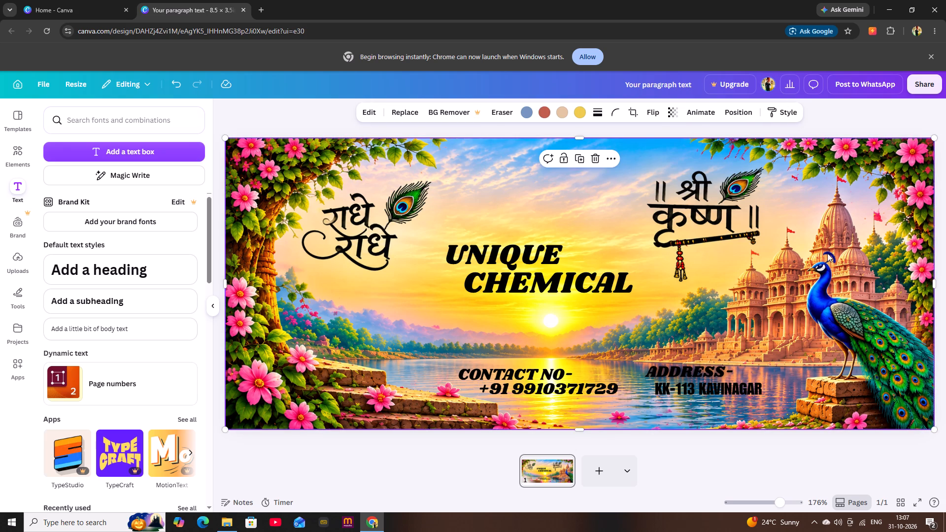
# Deselect everything and collapse the text options to view the whole banner larger.
pyautogui.click(852, 232)
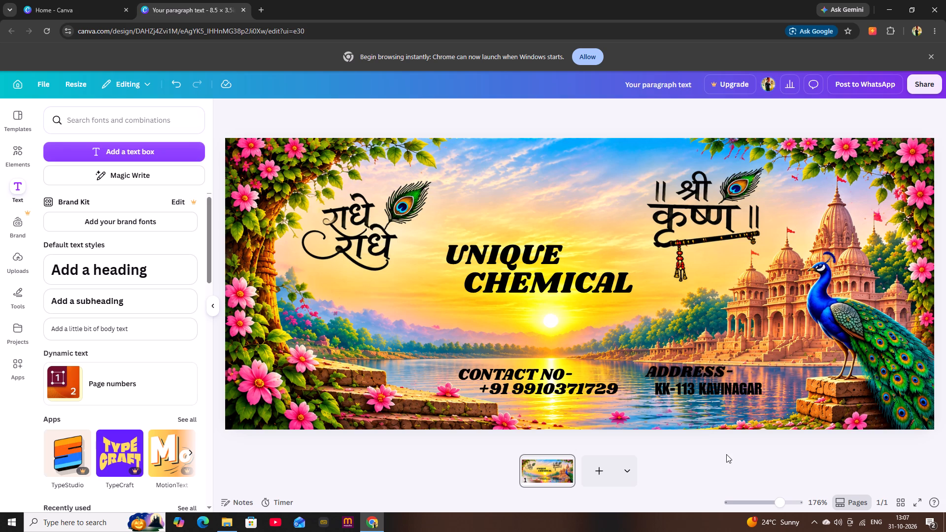
pyautogui.click(218, 311)
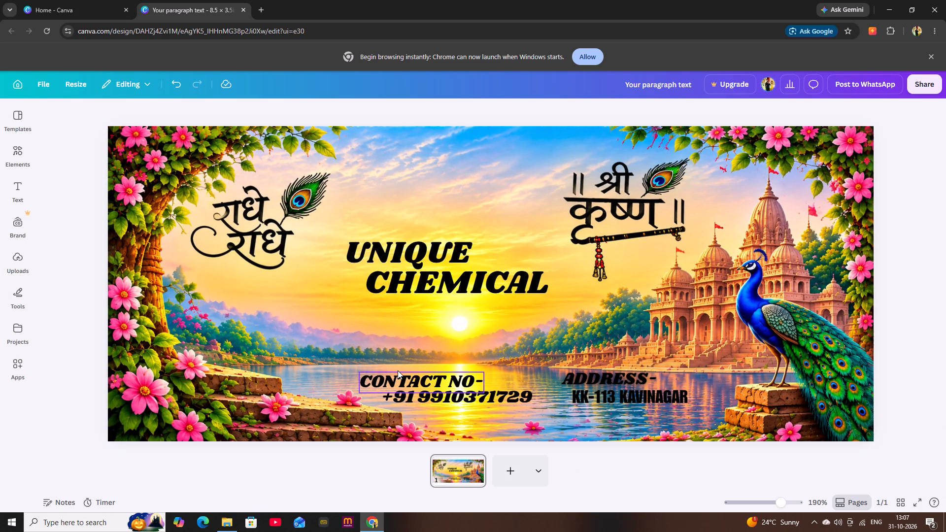
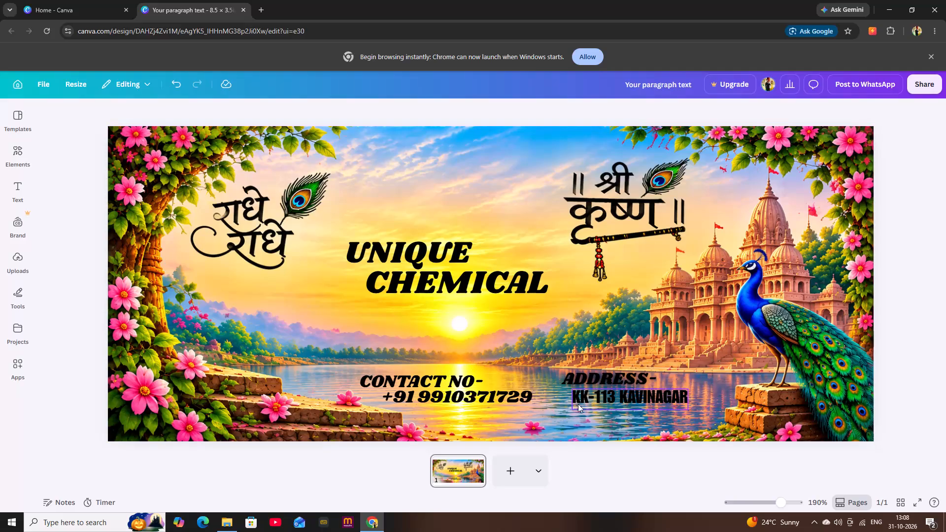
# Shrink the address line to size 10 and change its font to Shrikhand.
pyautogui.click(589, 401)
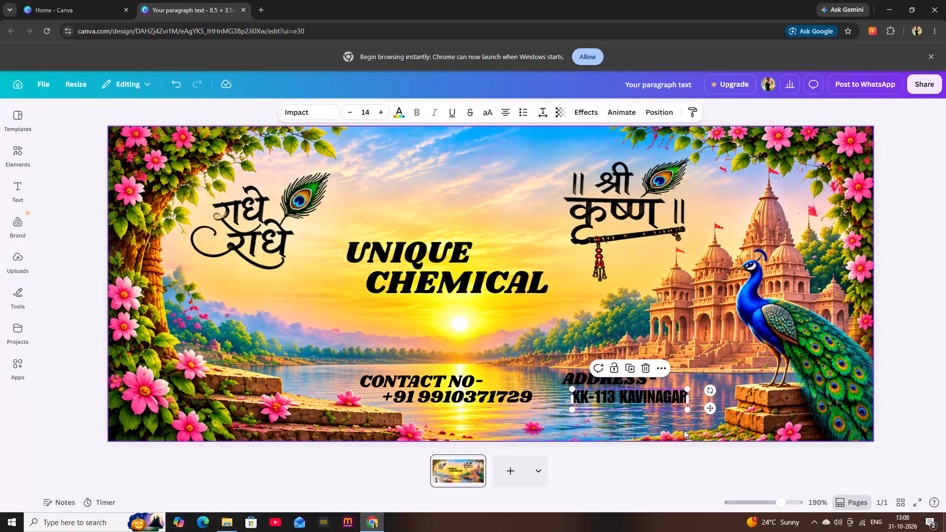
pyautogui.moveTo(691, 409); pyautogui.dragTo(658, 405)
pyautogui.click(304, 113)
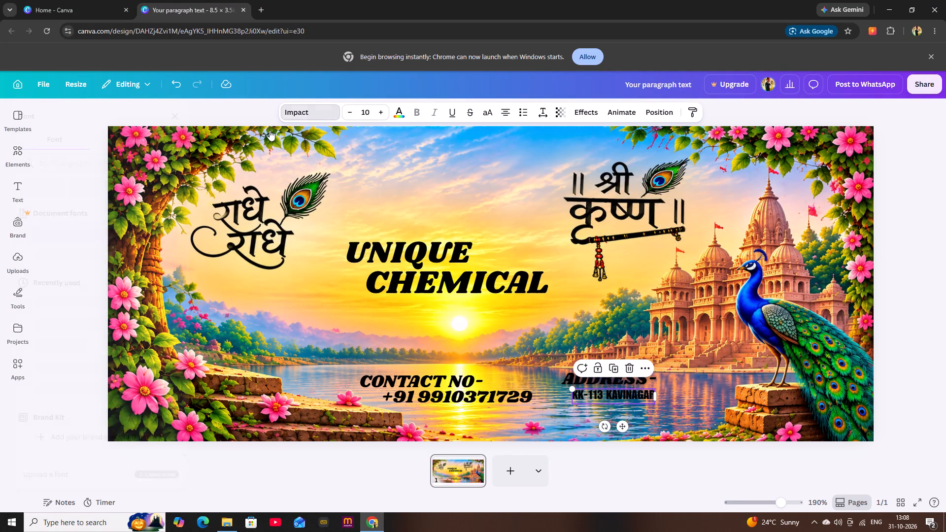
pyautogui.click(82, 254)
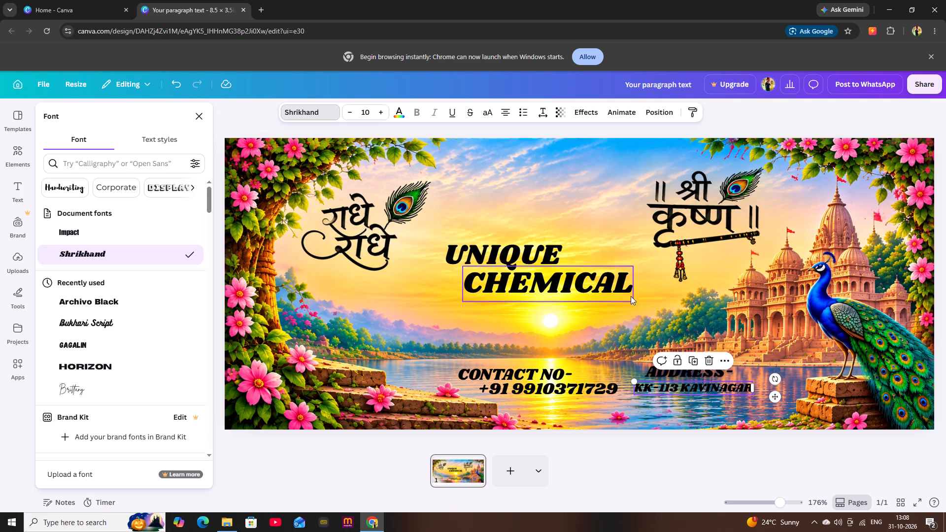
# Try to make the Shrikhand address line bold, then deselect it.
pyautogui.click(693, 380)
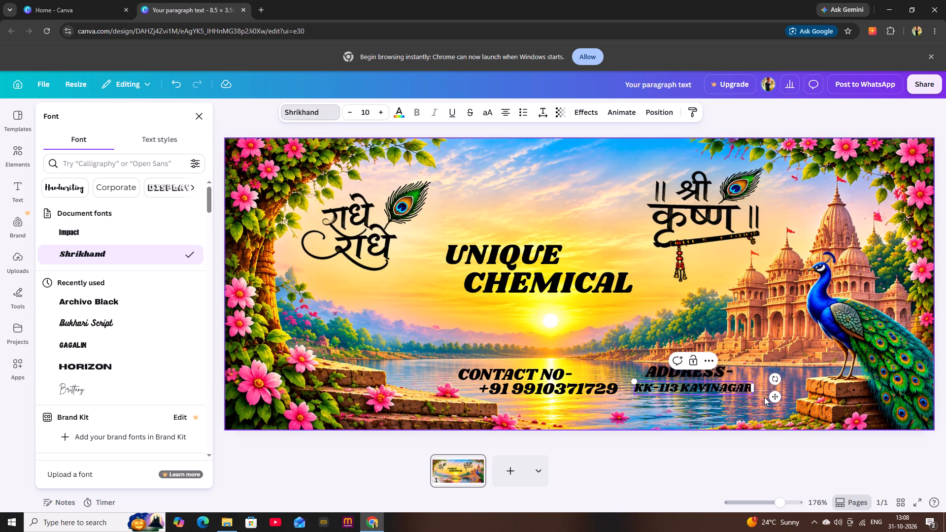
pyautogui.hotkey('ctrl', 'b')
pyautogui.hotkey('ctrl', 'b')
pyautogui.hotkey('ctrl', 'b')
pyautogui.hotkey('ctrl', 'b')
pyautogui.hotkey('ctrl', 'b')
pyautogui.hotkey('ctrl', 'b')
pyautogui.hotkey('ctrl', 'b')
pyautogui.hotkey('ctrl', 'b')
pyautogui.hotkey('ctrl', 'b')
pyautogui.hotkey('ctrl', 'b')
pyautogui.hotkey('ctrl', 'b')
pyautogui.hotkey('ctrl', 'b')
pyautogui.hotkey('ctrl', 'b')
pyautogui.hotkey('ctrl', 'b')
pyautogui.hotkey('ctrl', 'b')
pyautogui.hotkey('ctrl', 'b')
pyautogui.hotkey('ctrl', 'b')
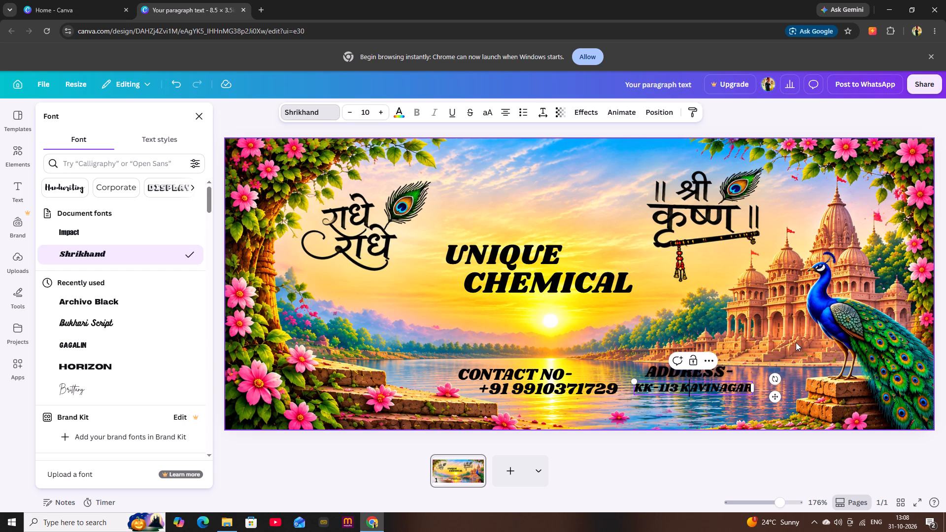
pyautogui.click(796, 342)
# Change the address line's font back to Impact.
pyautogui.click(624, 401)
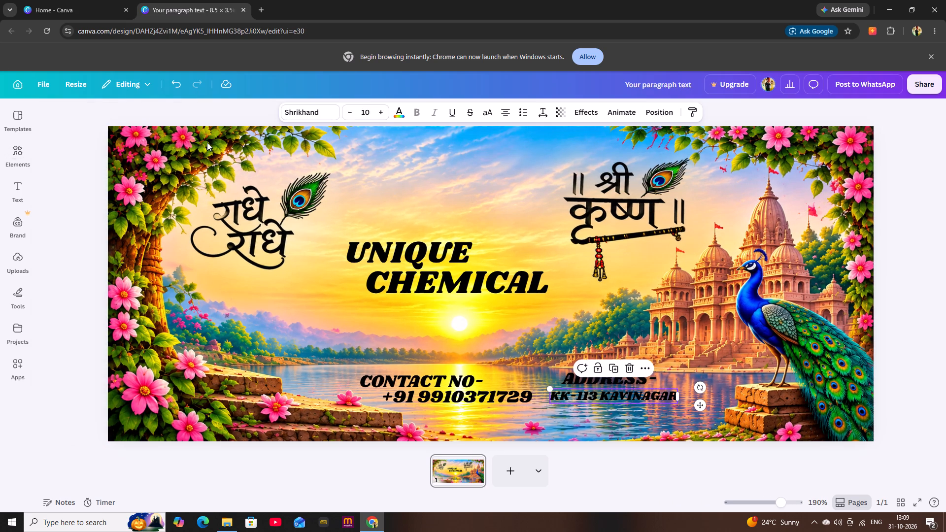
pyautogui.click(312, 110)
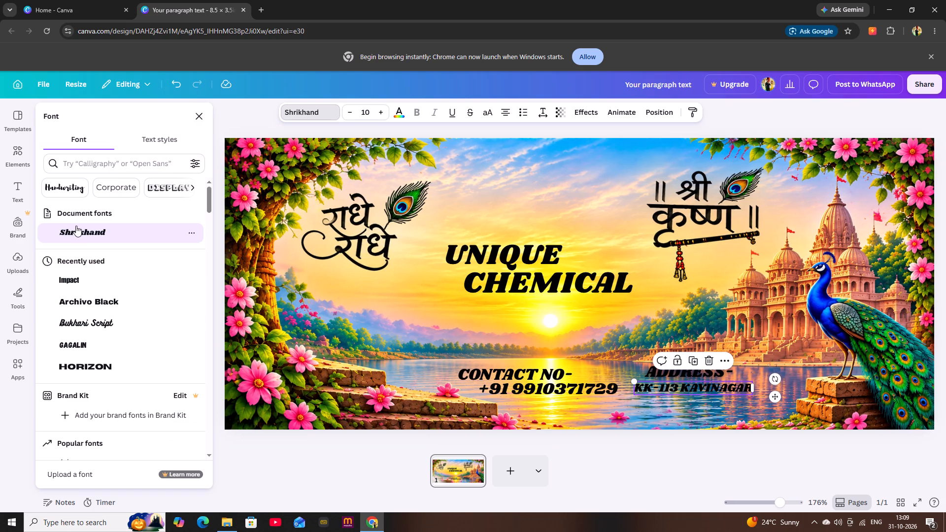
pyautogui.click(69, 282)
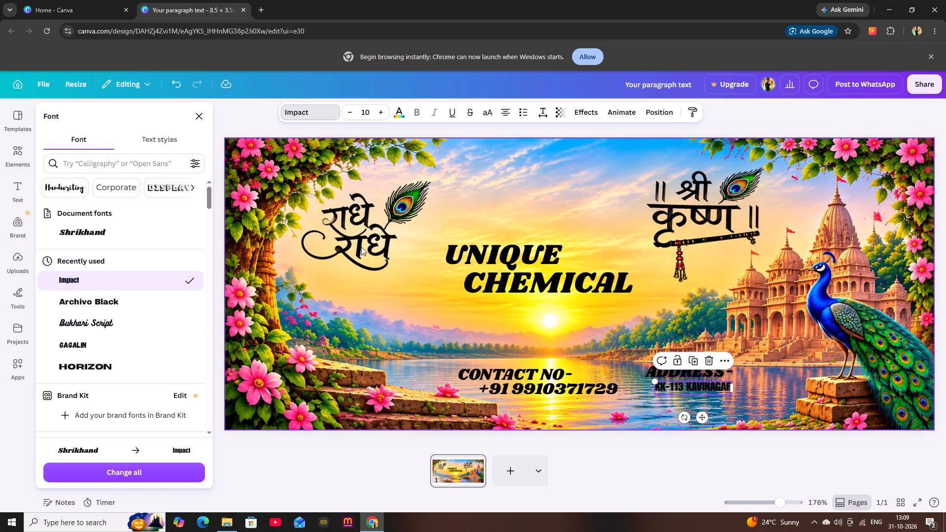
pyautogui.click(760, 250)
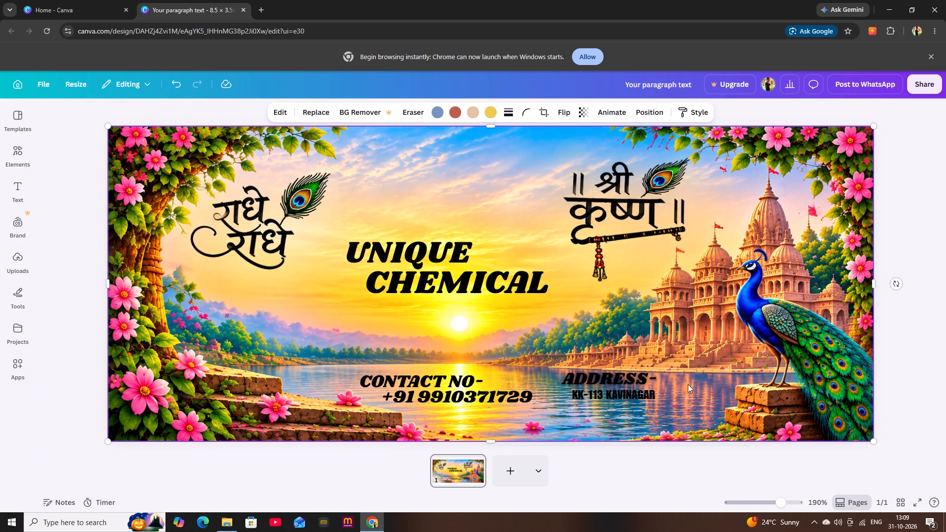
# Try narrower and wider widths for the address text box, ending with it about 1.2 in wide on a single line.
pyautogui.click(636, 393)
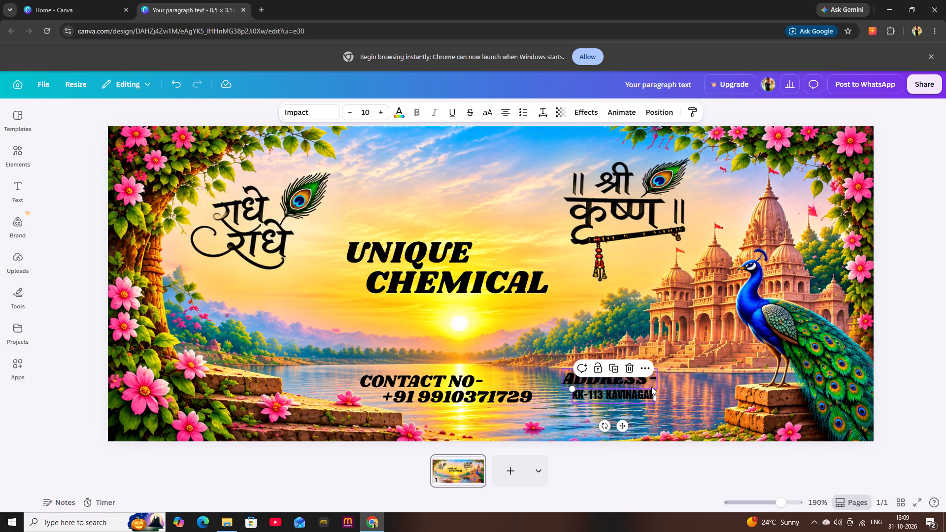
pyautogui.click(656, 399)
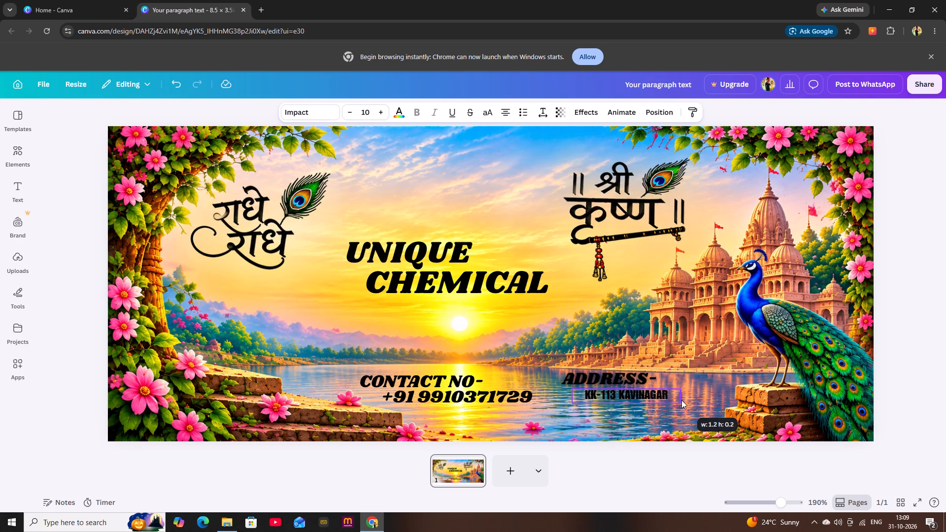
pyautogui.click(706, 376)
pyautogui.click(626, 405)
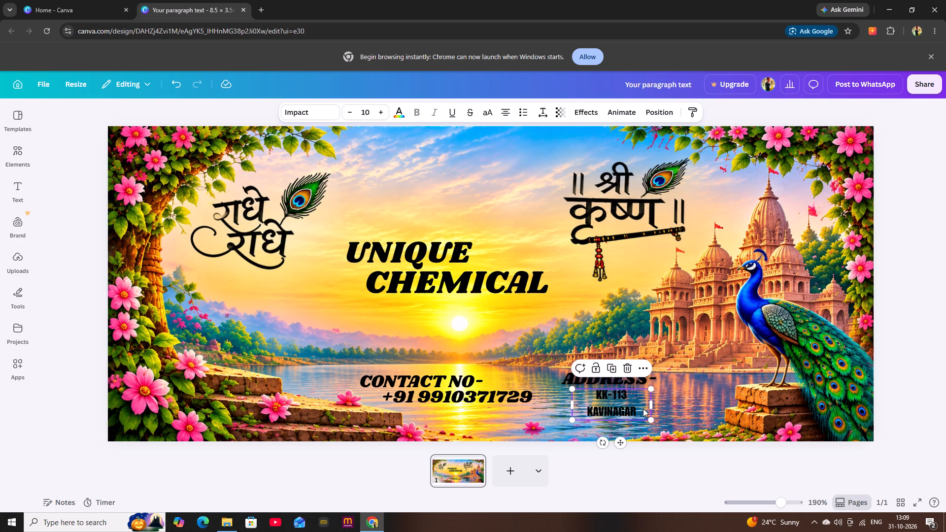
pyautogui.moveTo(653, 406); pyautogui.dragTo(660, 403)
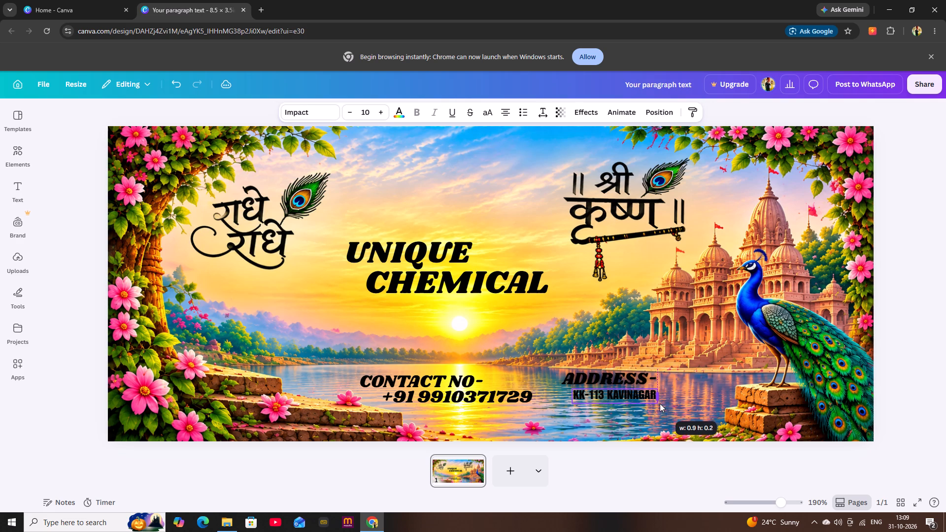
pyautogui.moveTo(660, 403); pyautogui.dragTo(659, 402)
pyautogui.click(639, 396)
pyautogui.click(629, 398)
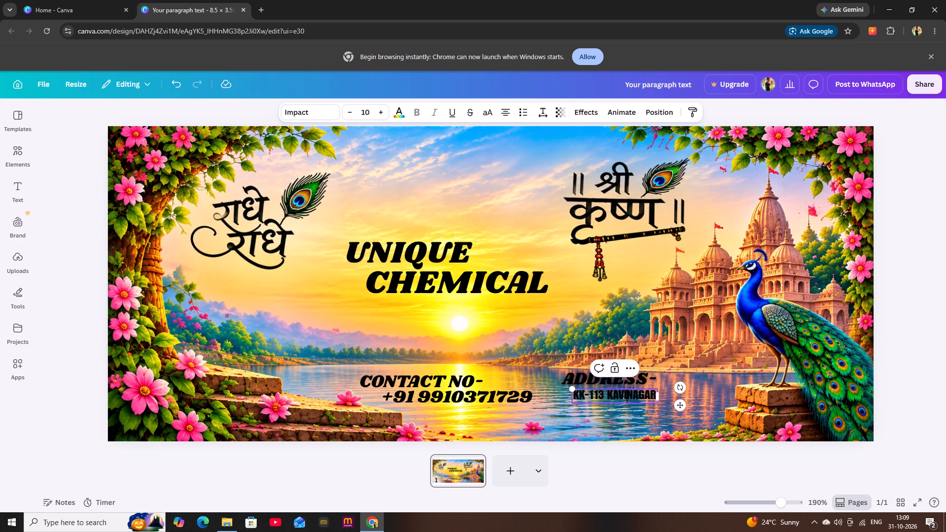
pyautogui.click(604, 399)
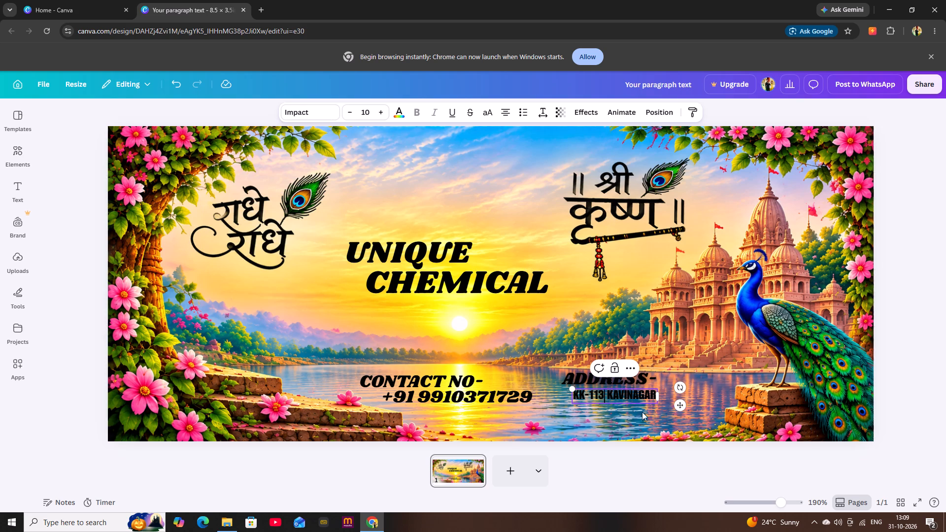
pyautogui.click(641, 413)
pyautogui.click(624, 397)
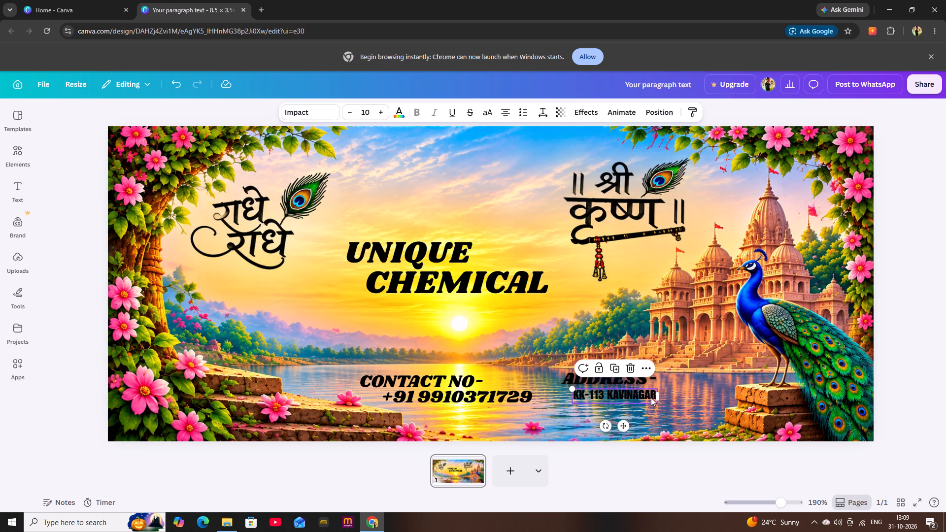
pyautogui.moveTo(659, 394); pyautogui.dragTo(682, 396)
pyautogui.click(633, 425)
# Erase the old address line's text and remove its text box, keeping the ADDRESS- label.
pyautogui.click(640, 397)
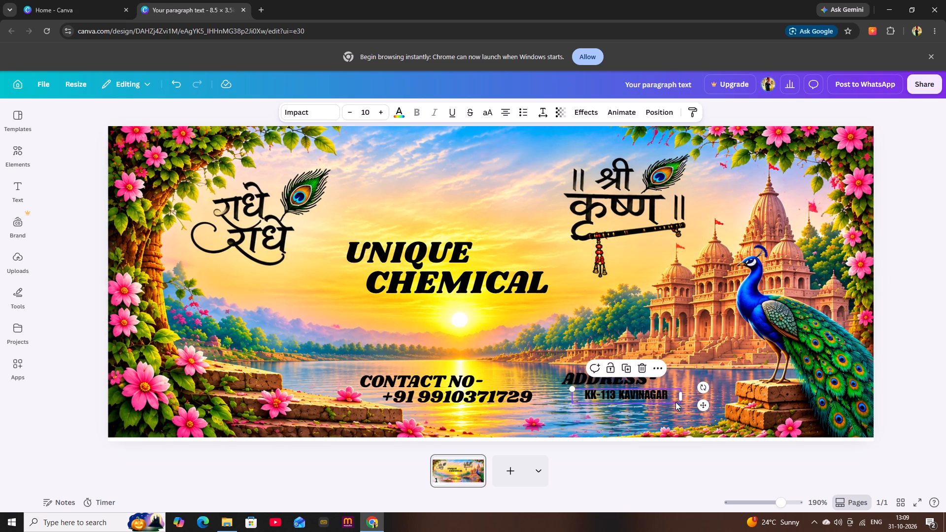
pyautogui.click(657, 403)
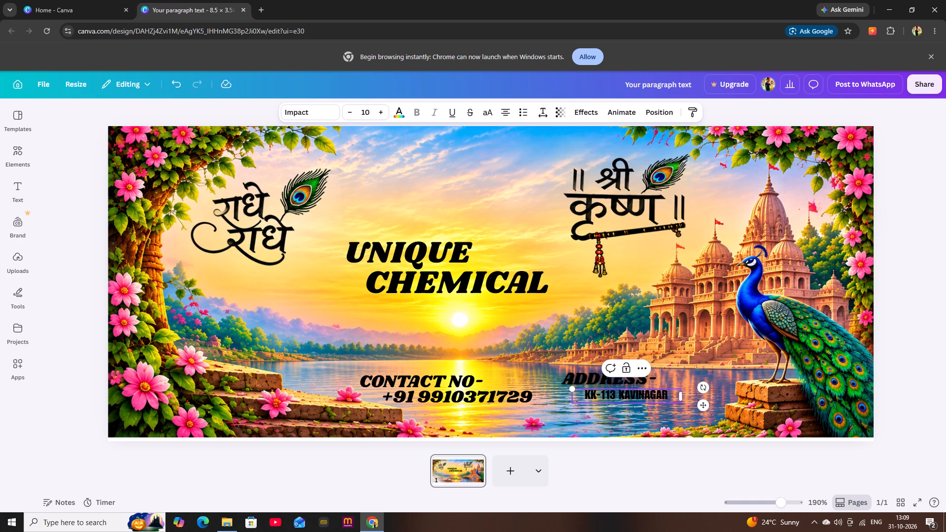
pyautogui.click(662, 393)
pyautogui.click(671, 395)
pyautogui.press('BackSpace')
pyautogui.press('BackSpace')
pyautogui.press('BackSpace')
pyautogui.press('BackSpace')
pyautogui.press('BackSpace')
pyautogui.press('BackSpace')
pyautogui.press('BackSpace')
pyautogui.press('BackSpace')
pyautogui.press('BackSpace')
pyautogui.press('BackSpace')
pyautogui.press('BackSpace')
pyautogui.press('BackSpace')
pyautogui.press('BackSpace')
pyautogui.press('BackSpace')
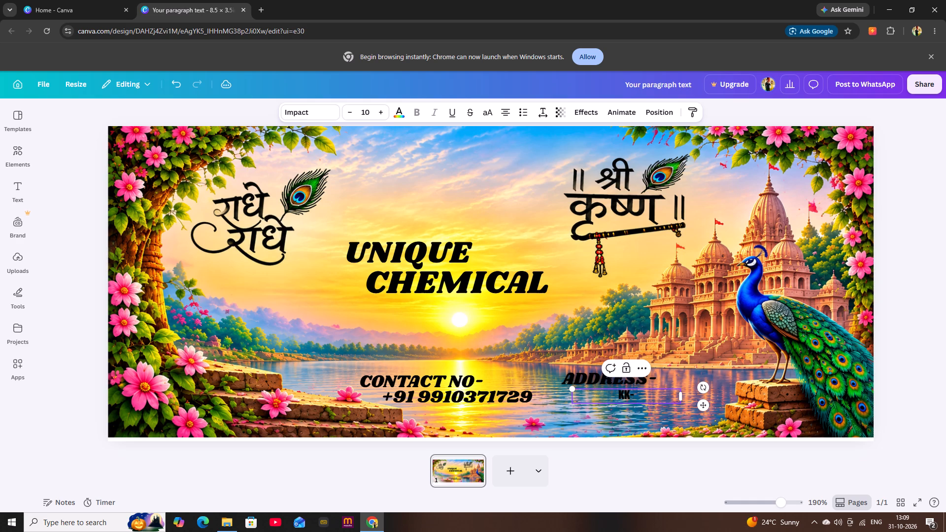
pyautogui.press('BackSpace')
pyautogui.click(652, 422)
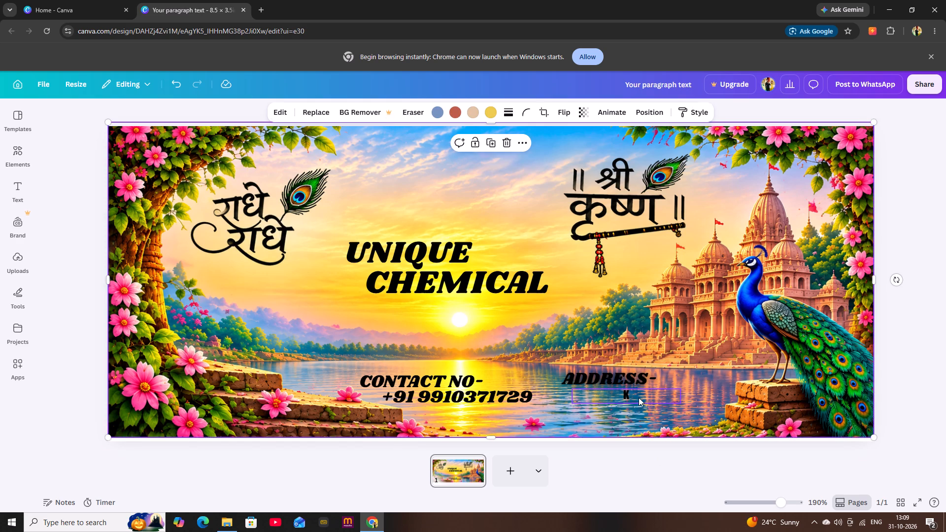
pyautogui.click(639, 397)
pyautogui.click(640, 369)
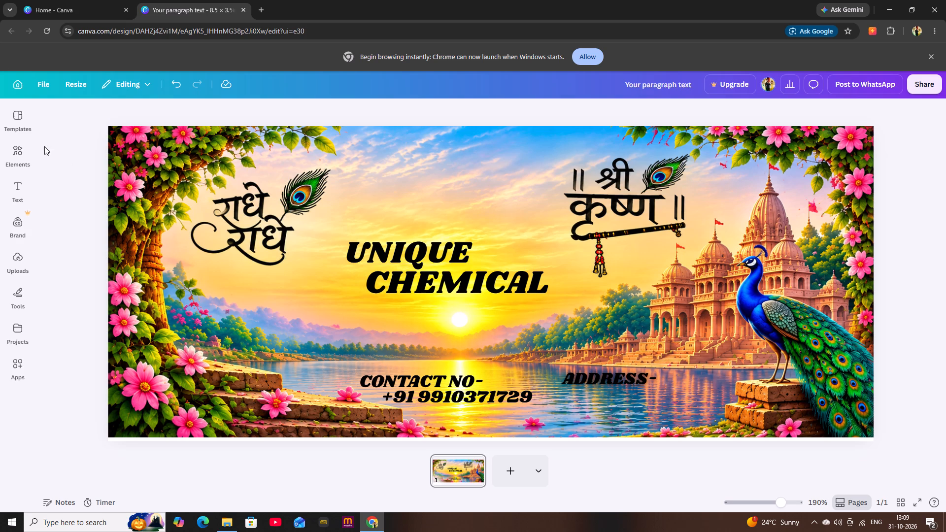
# Add a new subheading text box and enter the unit number and locality of the address in capitals.
pyautogui.click(21, 187)
pyautogui.click(100, 305)
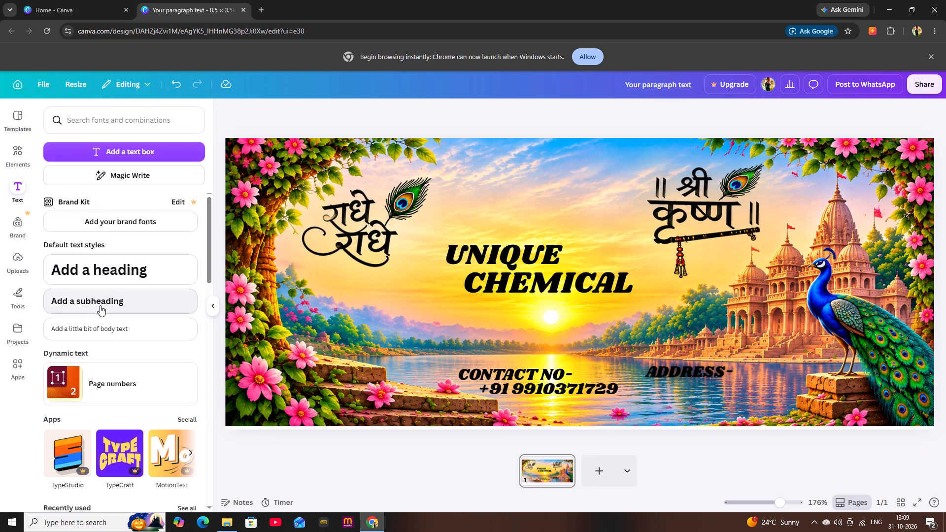
pyautogui.press('BackSpace')
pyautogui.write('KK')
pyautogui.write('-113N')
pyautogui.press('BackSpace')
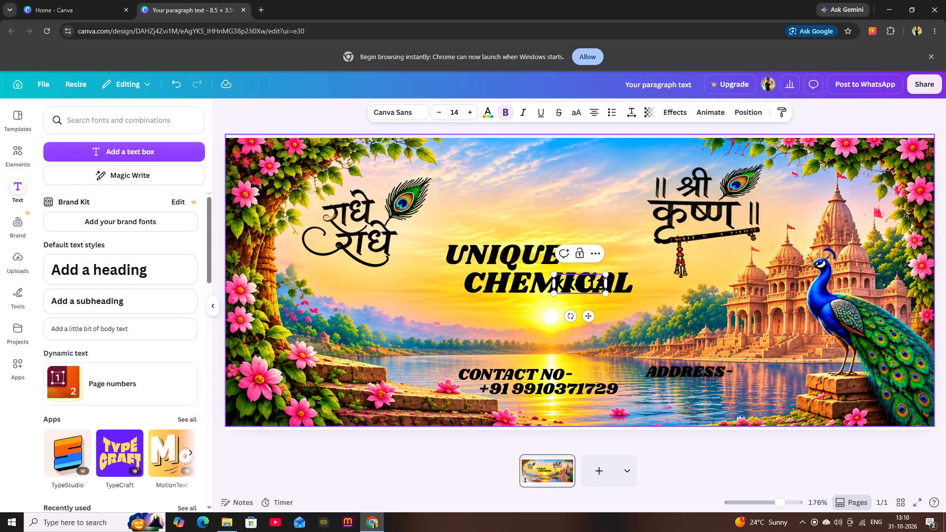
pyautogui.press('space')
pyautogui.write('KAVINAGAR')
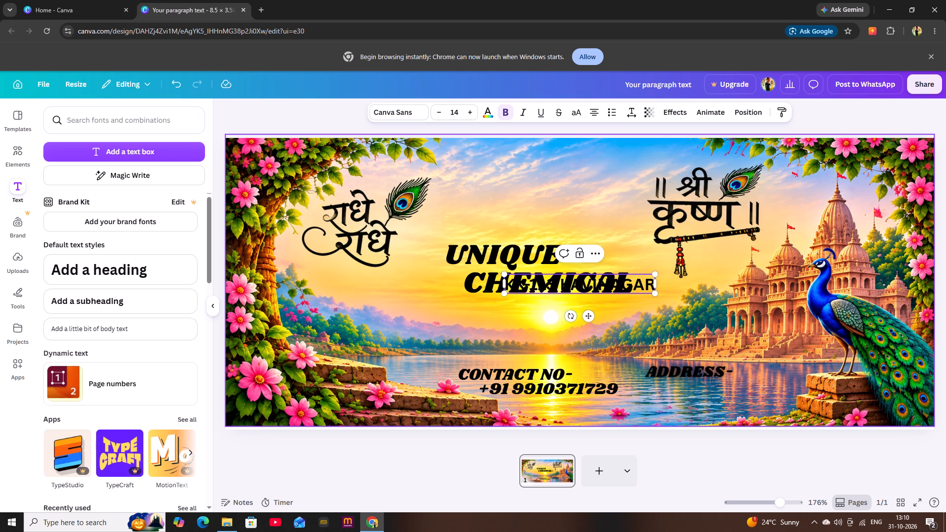
# Set the new address line's font to Impact.
pyautogui.click(421, 118)
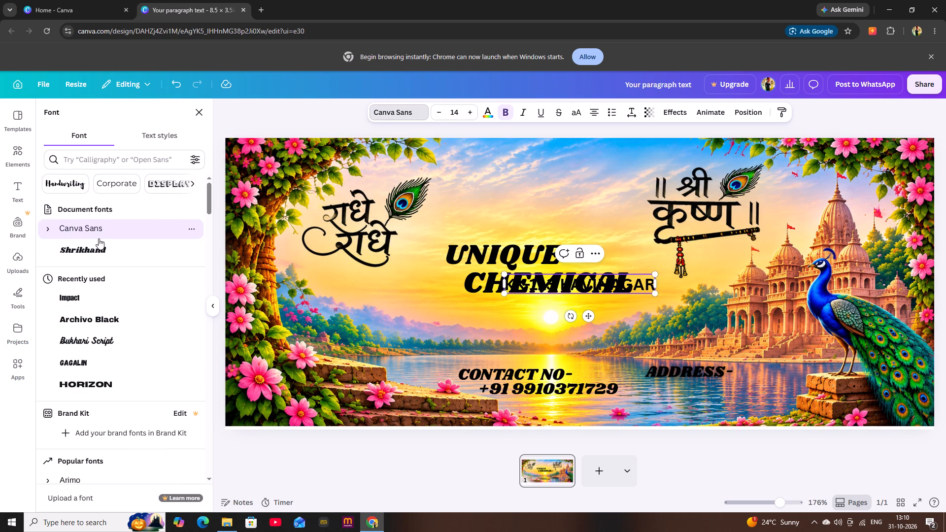
pyautogui.click(89, 294)
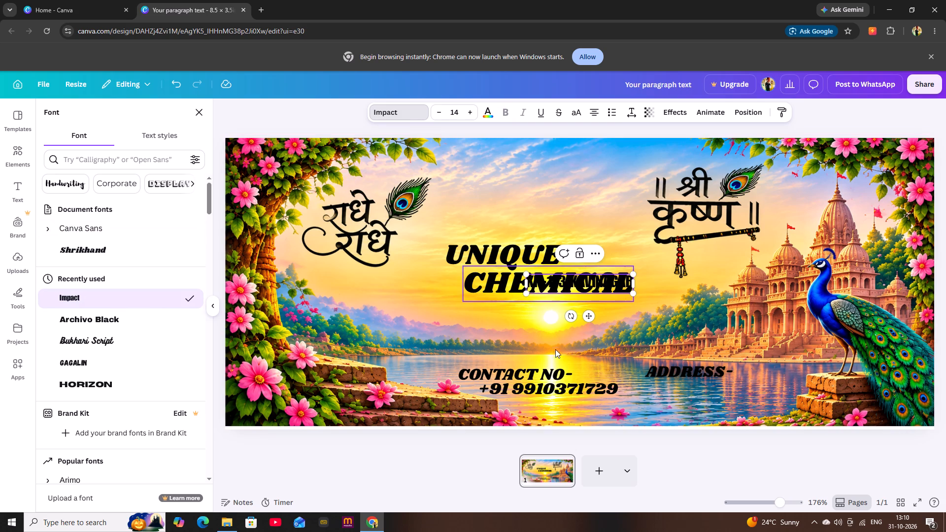
pyautogui.click(548, 328)
# Move the new address line from the CHEMICAL title to just beneath the ADDRESS- label, then deselect it.
pyautogui.click(573, 283)
pyautogui.moveTo(573, 283); pyautogui.dragTo(678, 384)
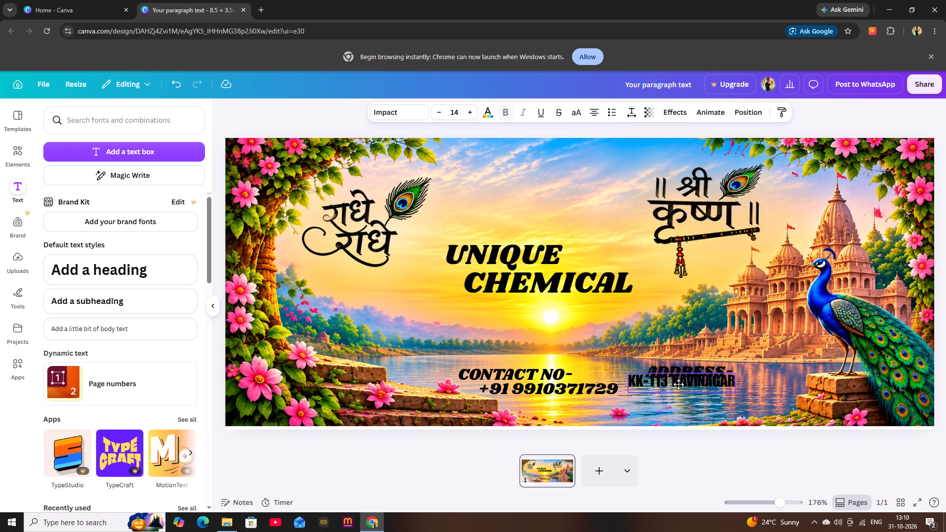
pyautogui.moveTo(678, 384); pyautogui.dragTo(697, 389)
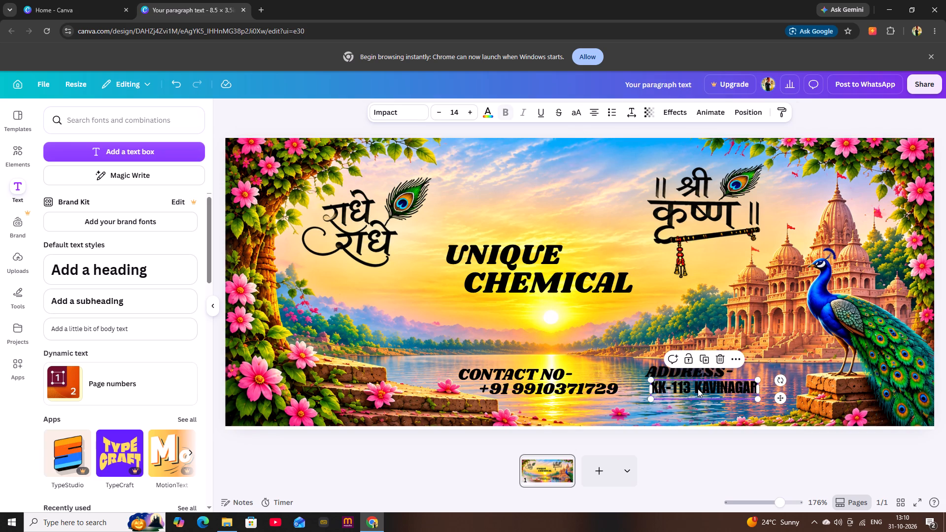
pyautogui.click(706, 307)
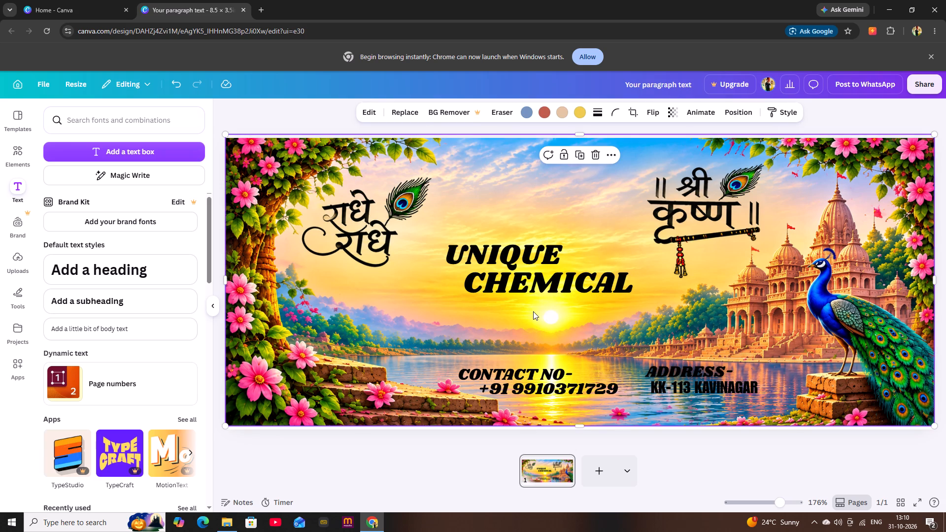
pyautogui.click(218, 309)
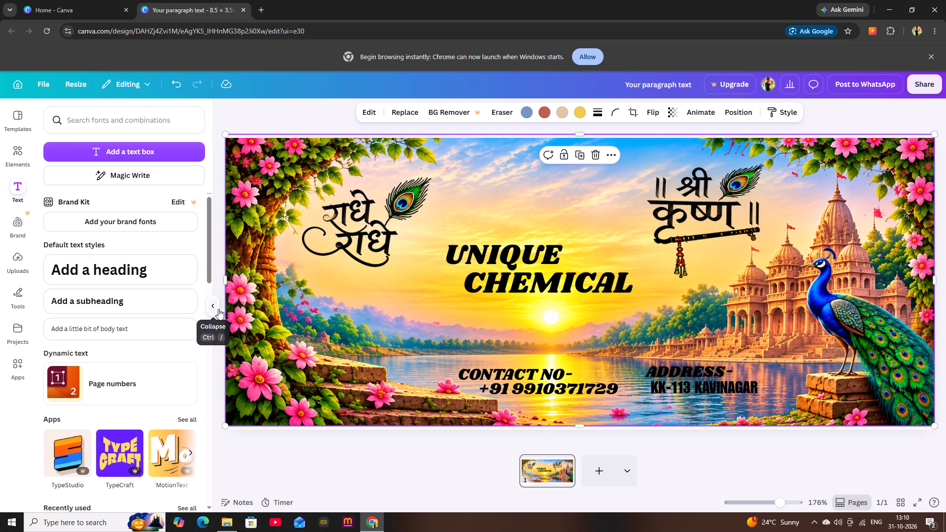
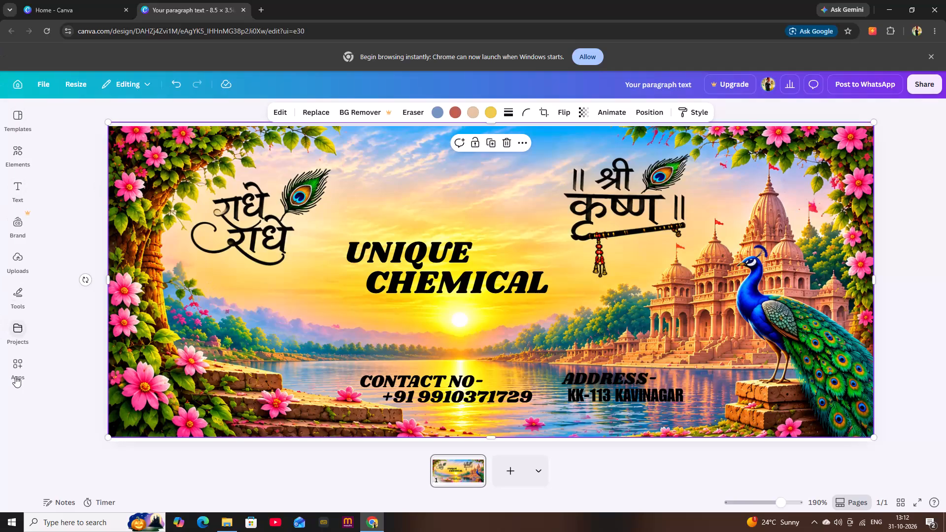
# Open Windows search from the desktop, leaving the banner design open in the browser.
pyautogui.click(68, 531)
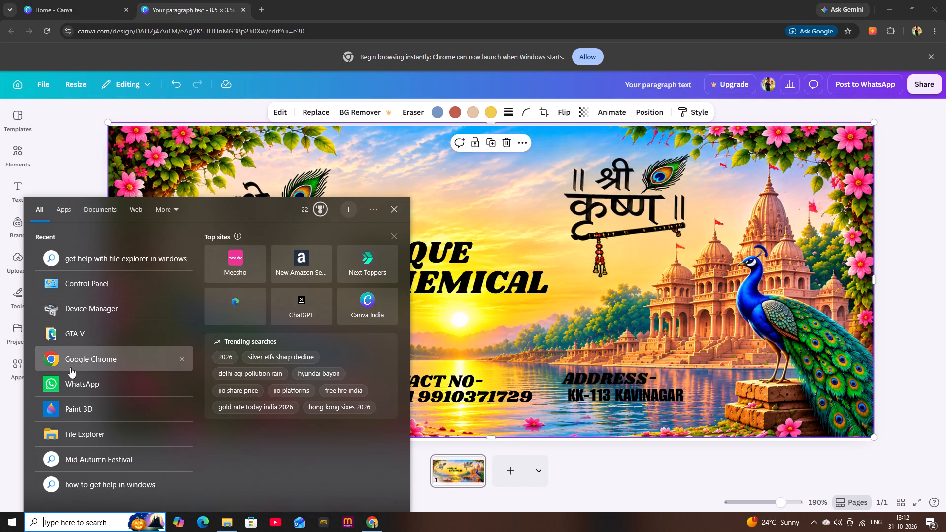